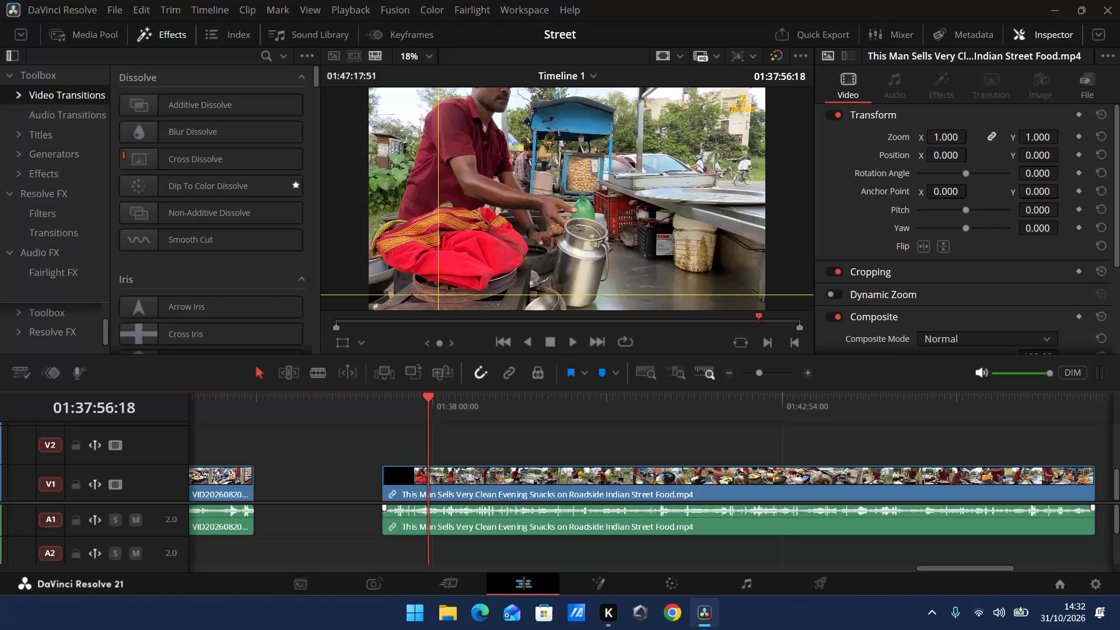
Play and skim the roadside snacks clip on V1 from about 01:37:56 to 01:43:14 to review its footage.
left_click(579, 338)
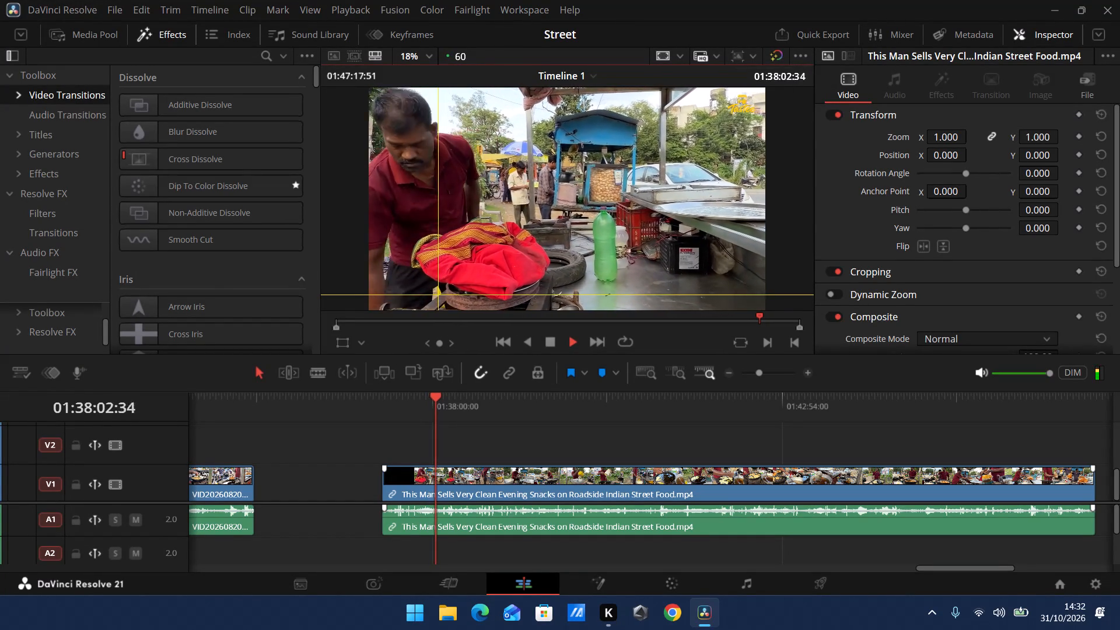
left_click_drag(439, 393, 439, 393)
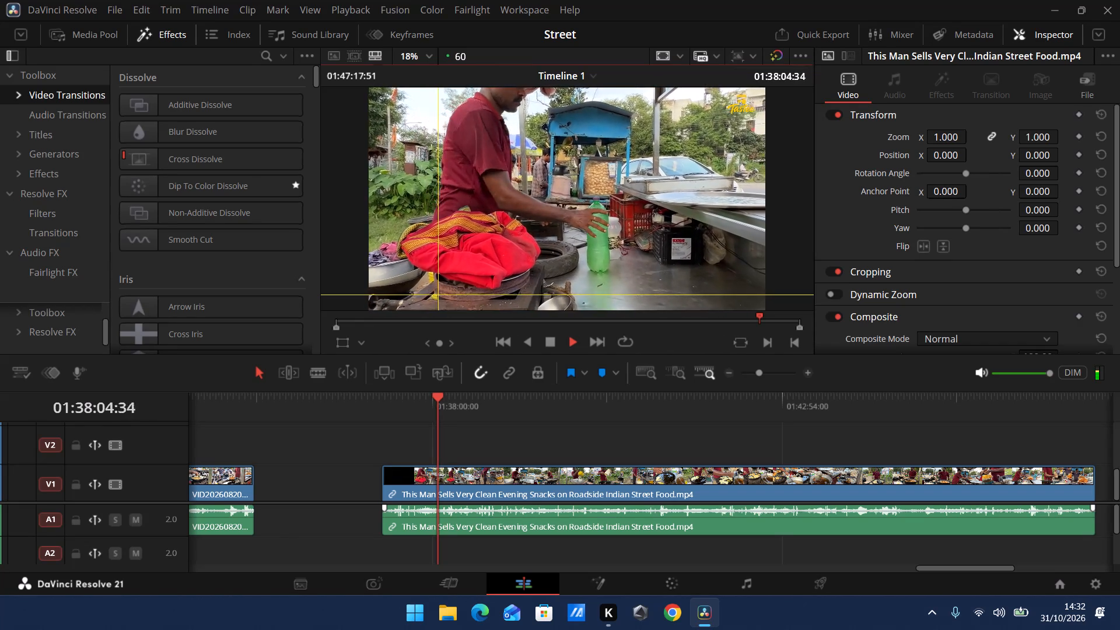
left_click_drag(439, 393, 502, 402)
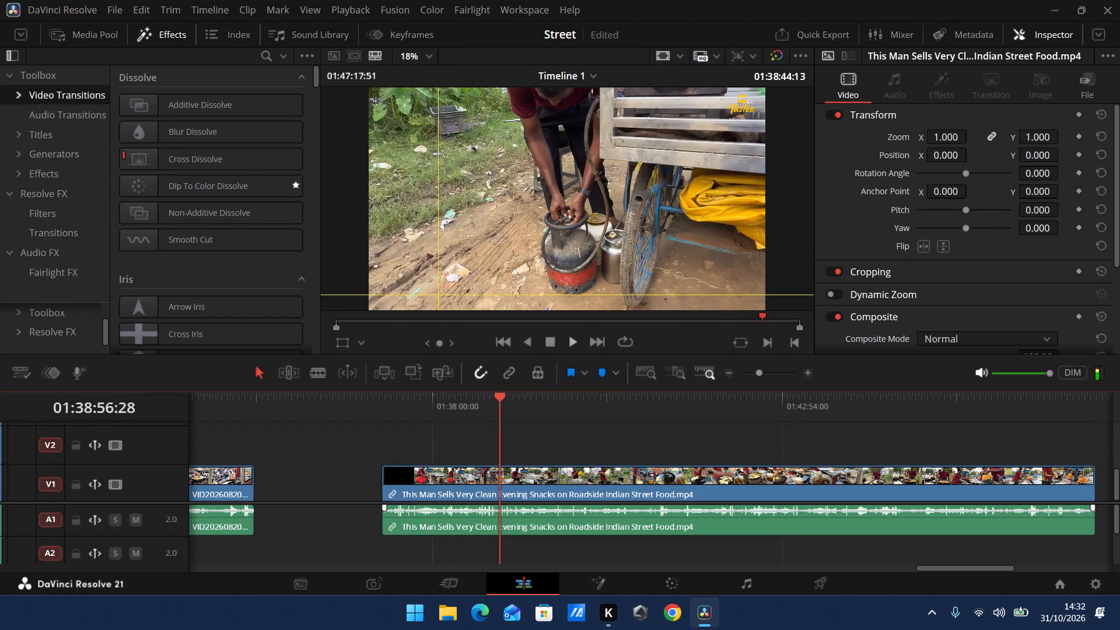
left_click_drag(502, 402, 605, 410)
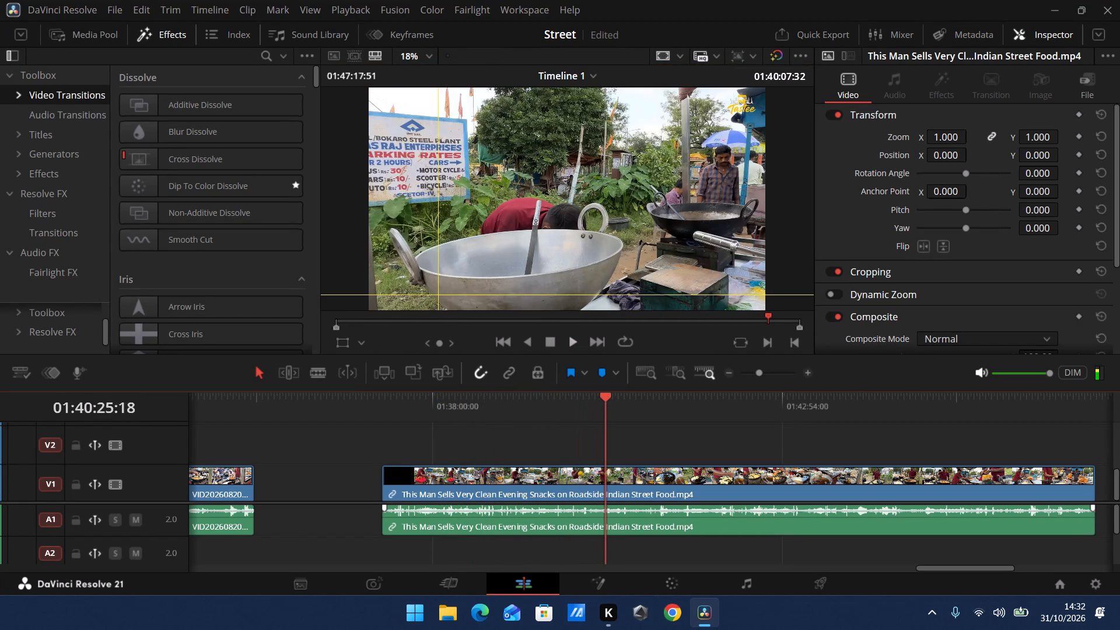
left_click_drag(605, 410, 631, 409)
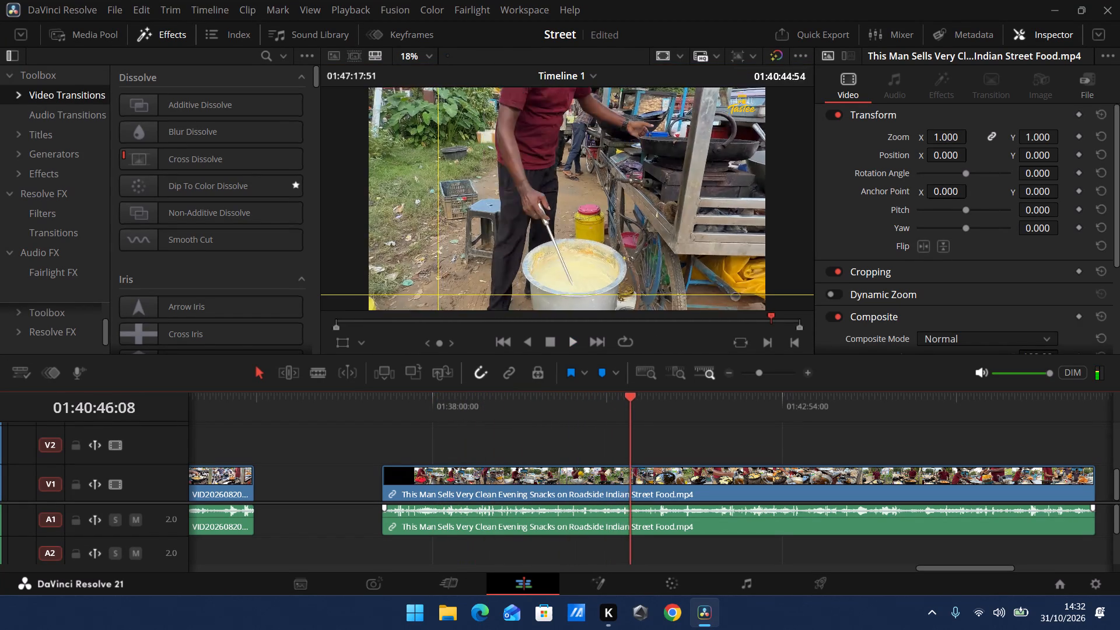
left_click_drag(631, 409, 722, 408)
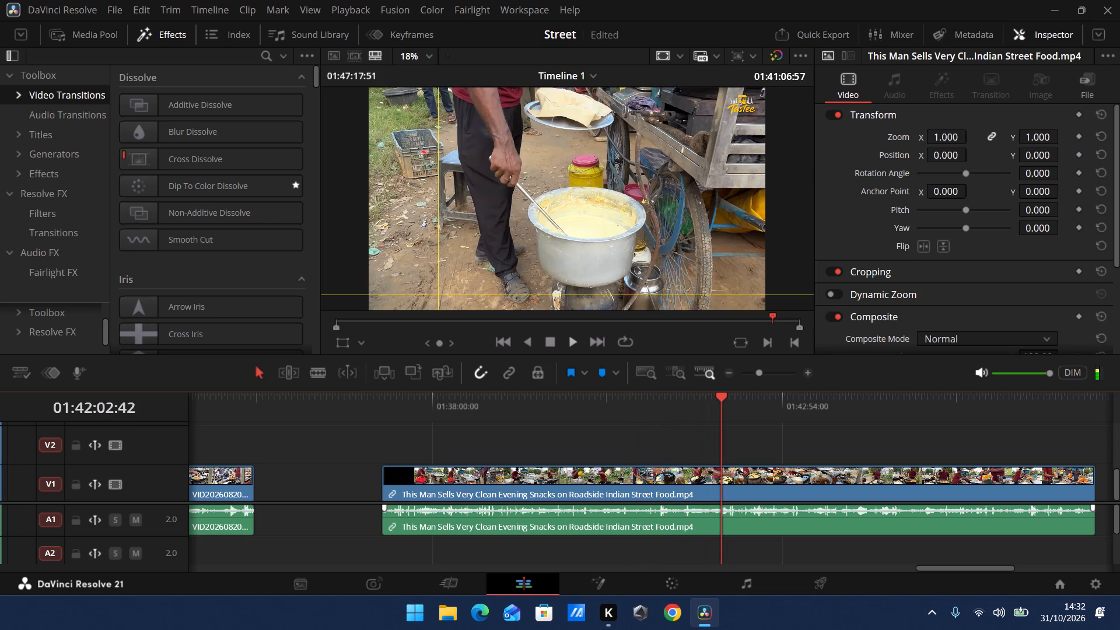
scroll(717, 502, "down", 1)
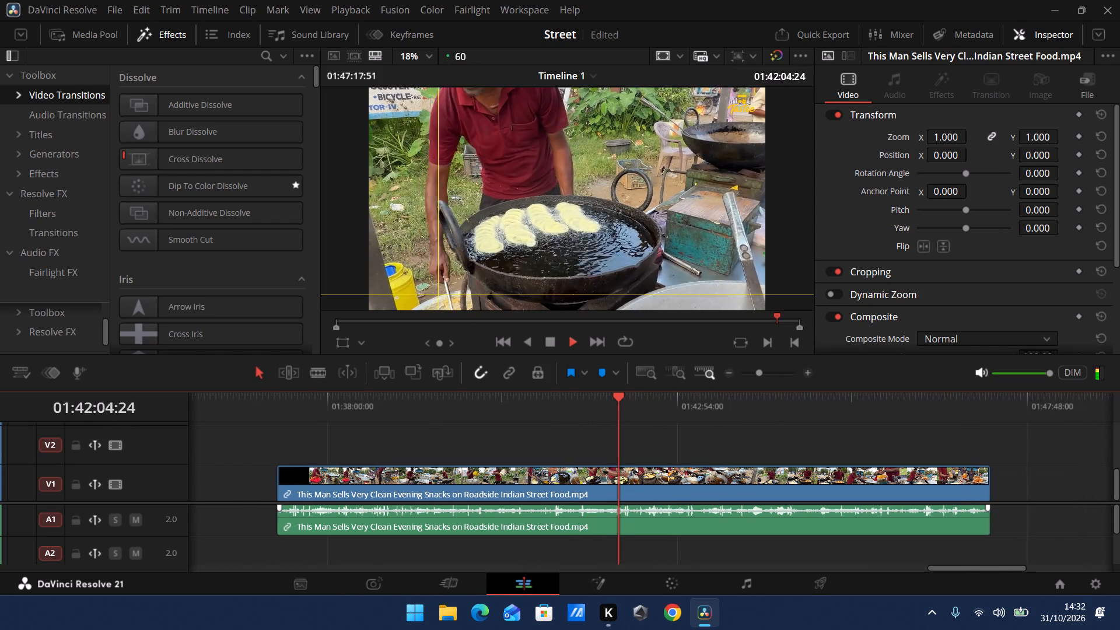
scroll(717, 502, "down", 1)
left_click(580, 410)
left_click(545, 405)
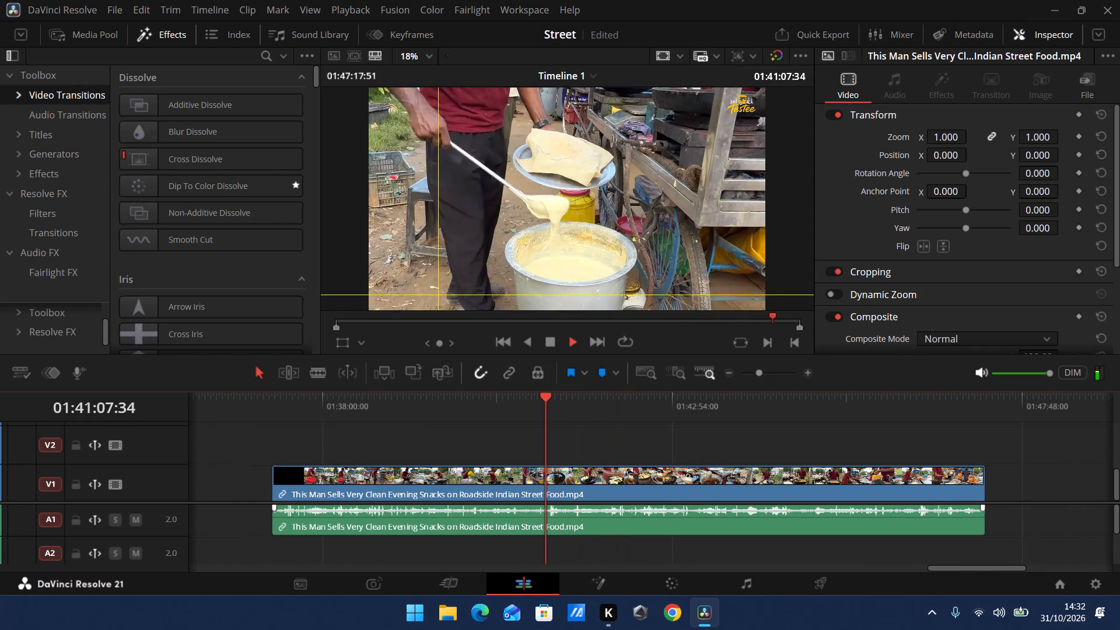
left_click(546, 401)
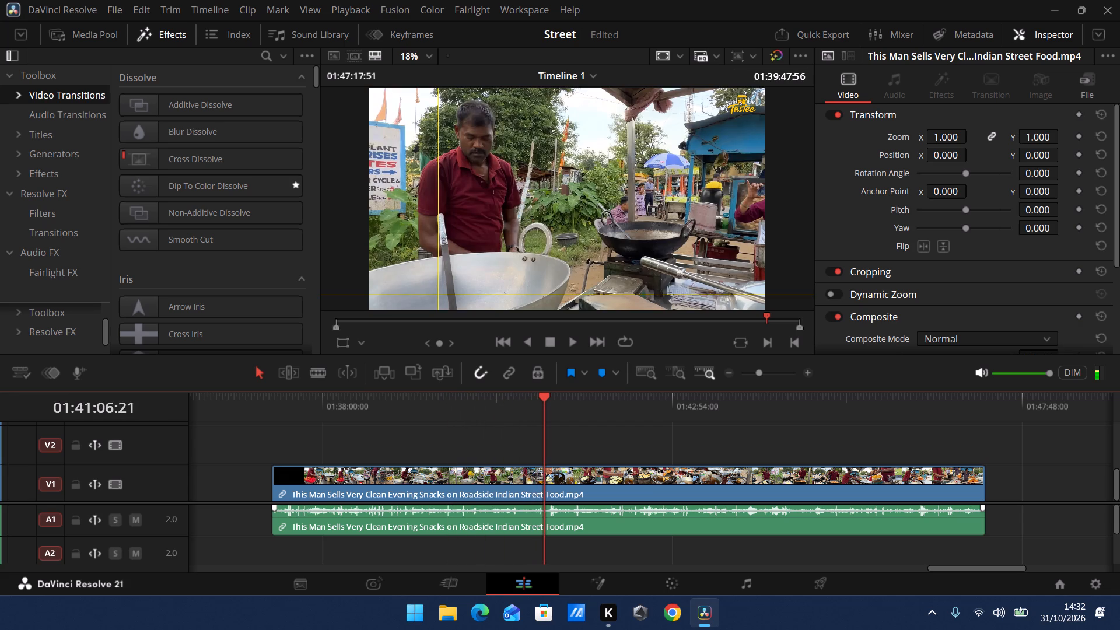
left_click(562, 403)
left_click(590, 406)
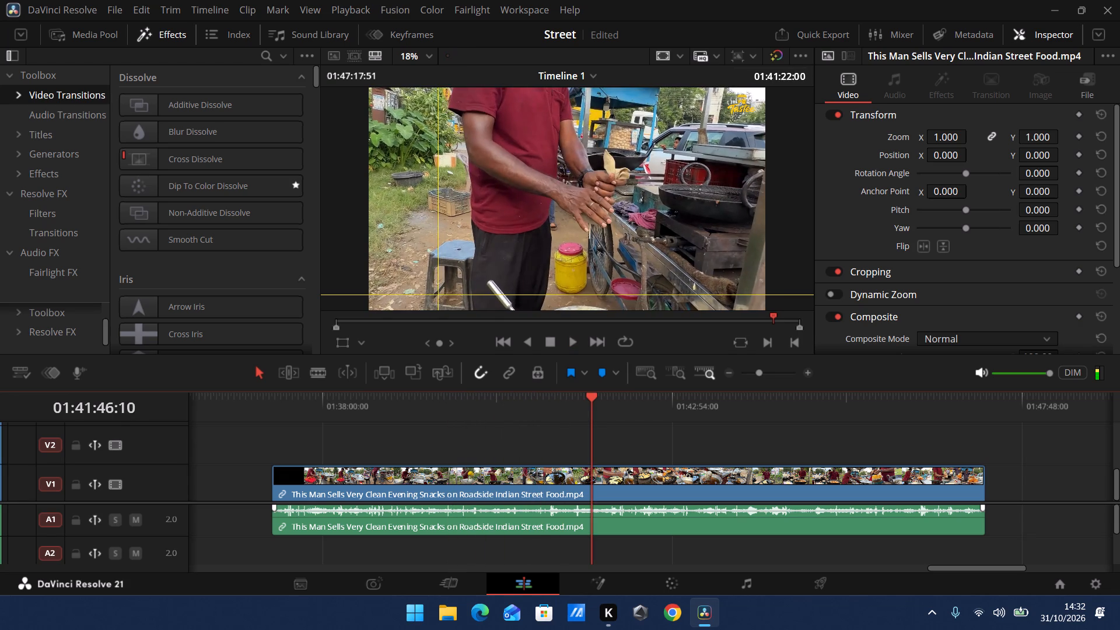
left_click(618, 405)
left_click(696, 407)
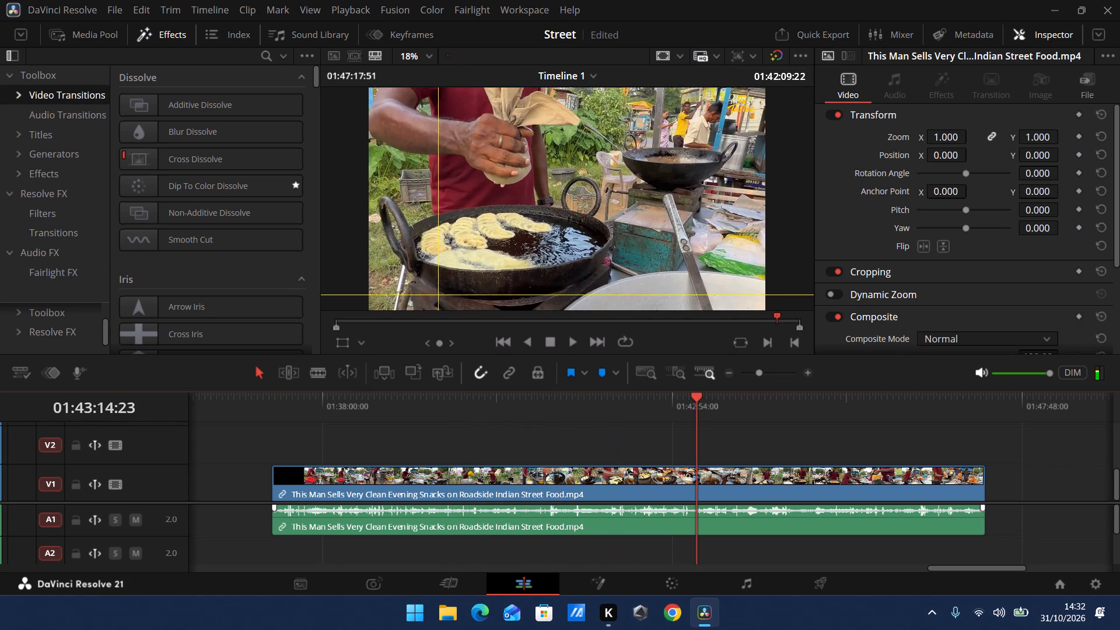
Continue skimming the street food clip from about 01:43:15, then watch the frying footage up to about 01:45:01.
scroll(705, 475, "down", 1)
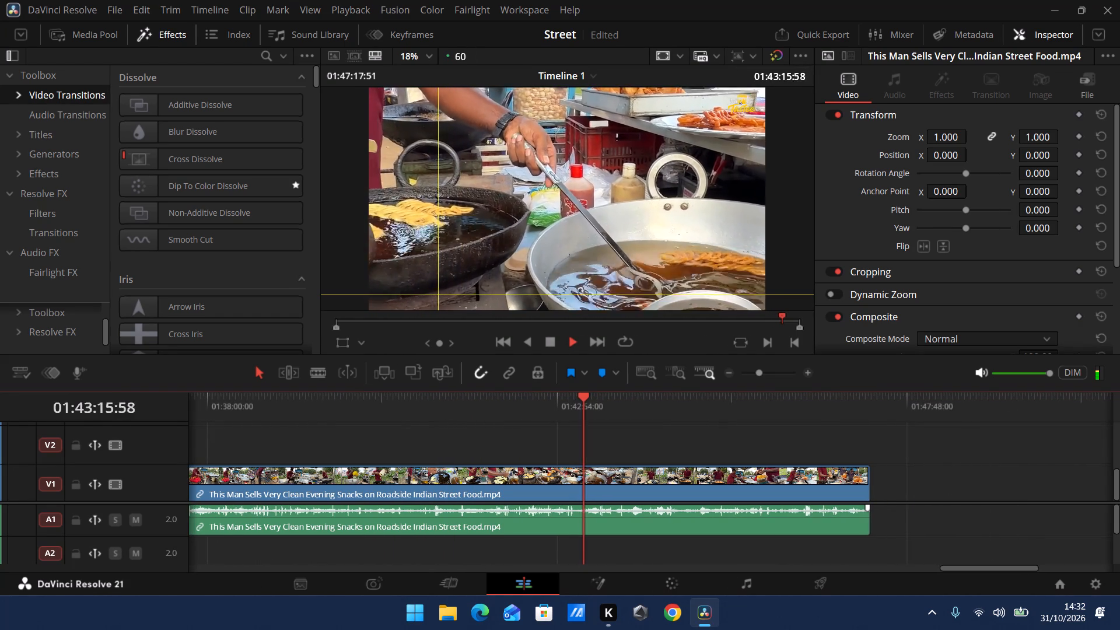
left_click(601, 401)
left_click(626, 402)
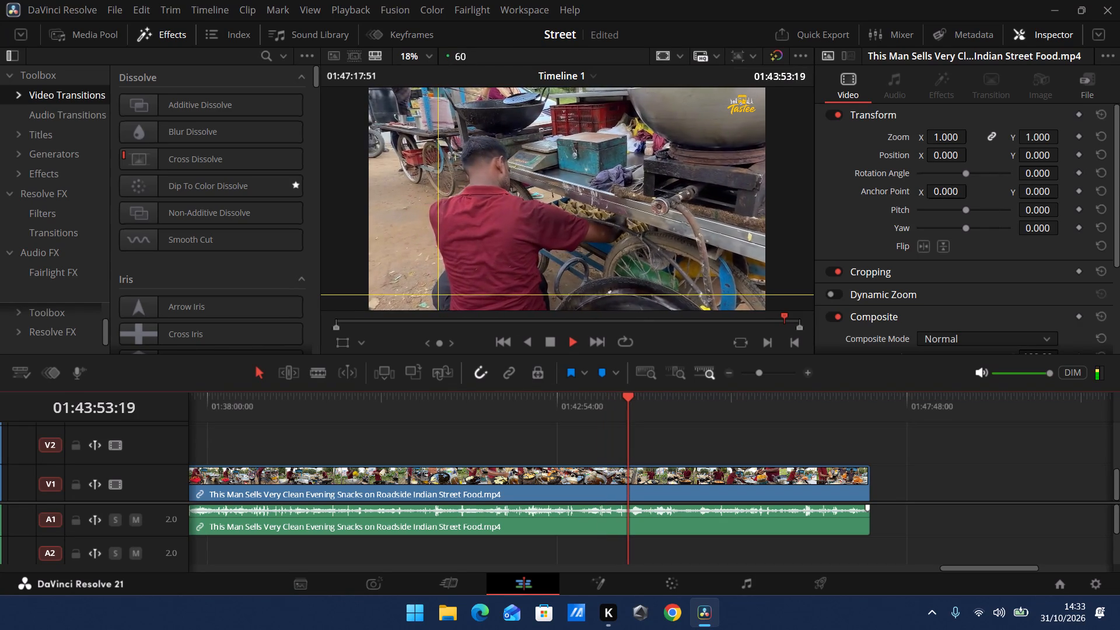
left_click(633, 403)
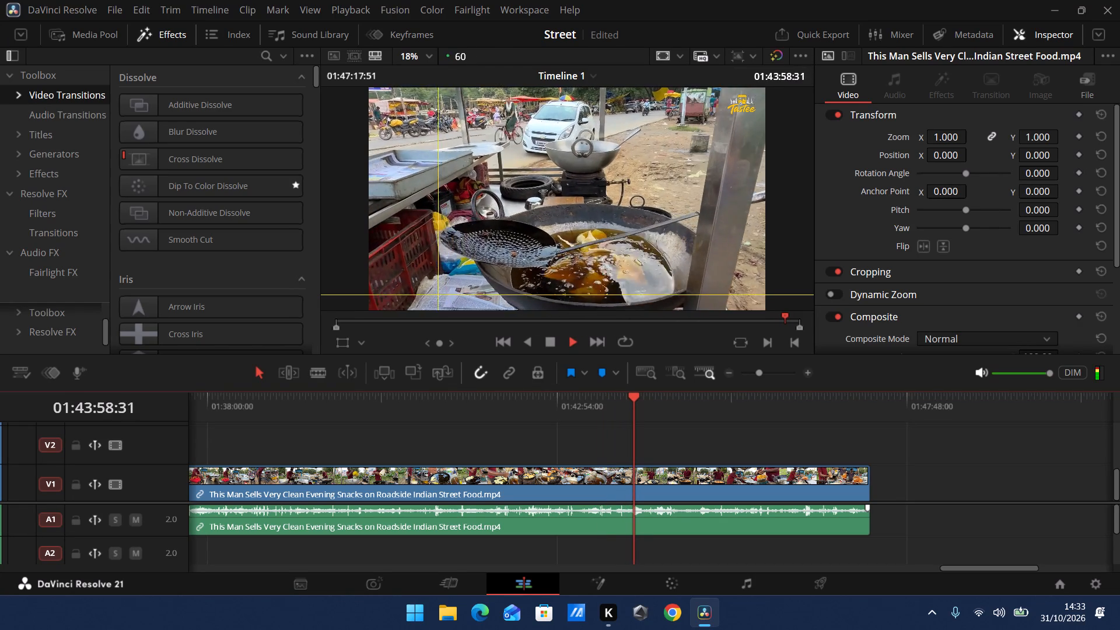
left_click(642, 404)
left_click(661, 404)
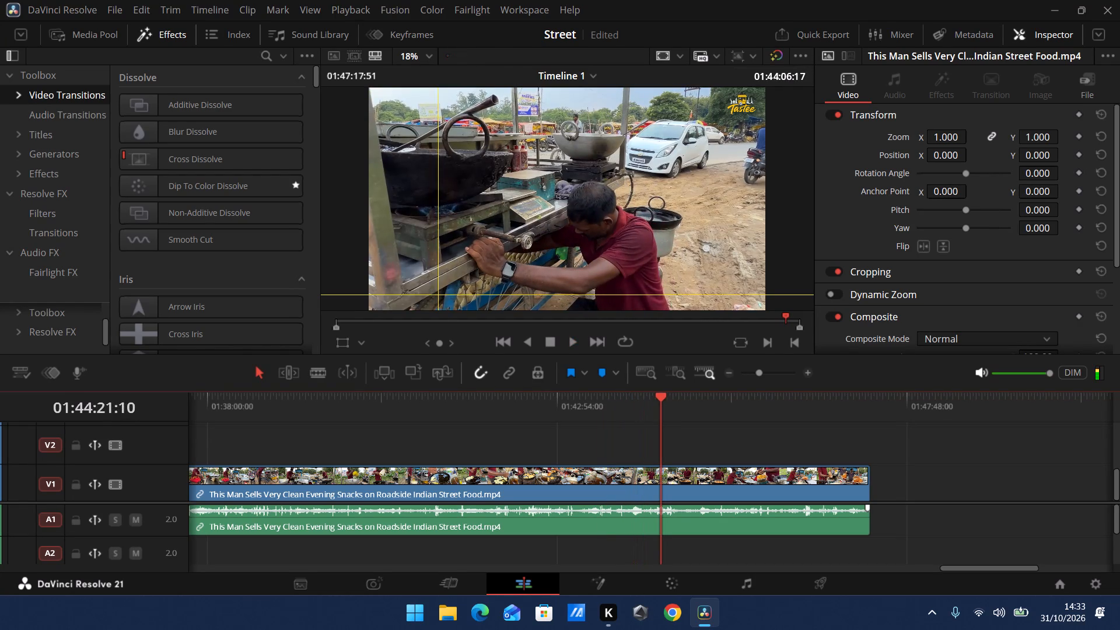
left_click(678, 407)
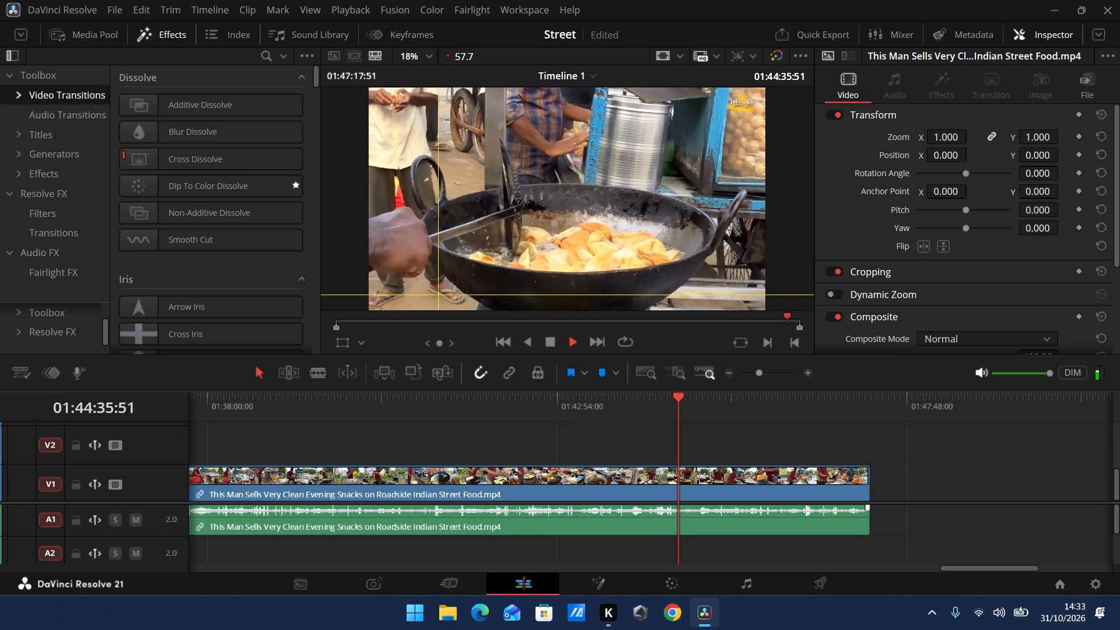
left_click(689, 402)
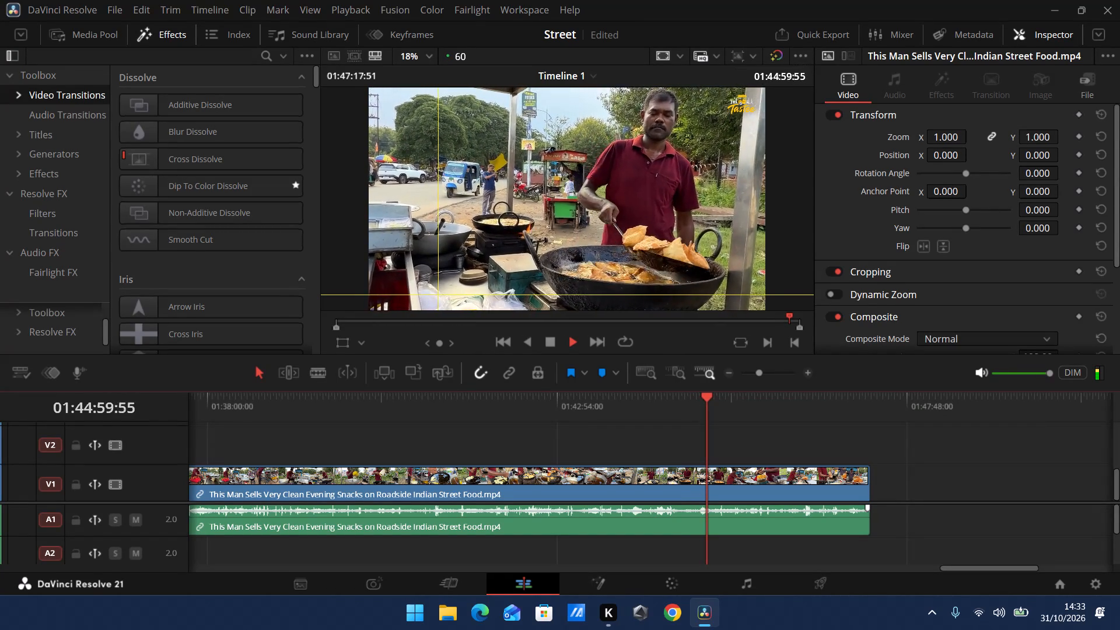
Go back to about 01:44 in the street food clip and skim forward to about 01:46:02.
left_click(642, 400)
left_click(649, 398)
left_click(654, 397)
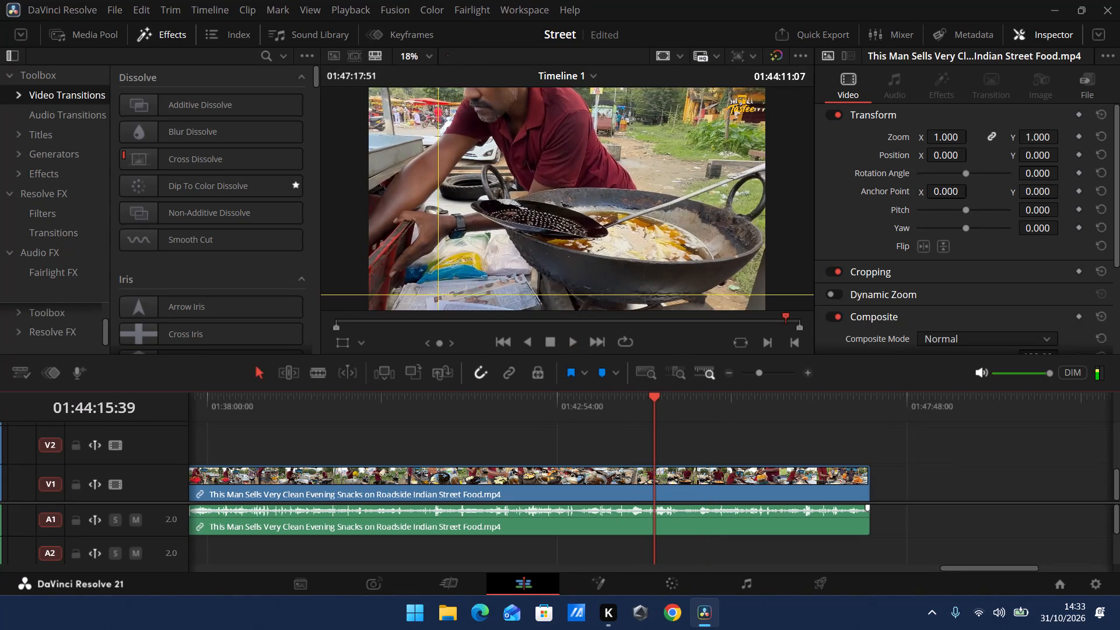
left_click(664, 397)
left_click(680, 399)
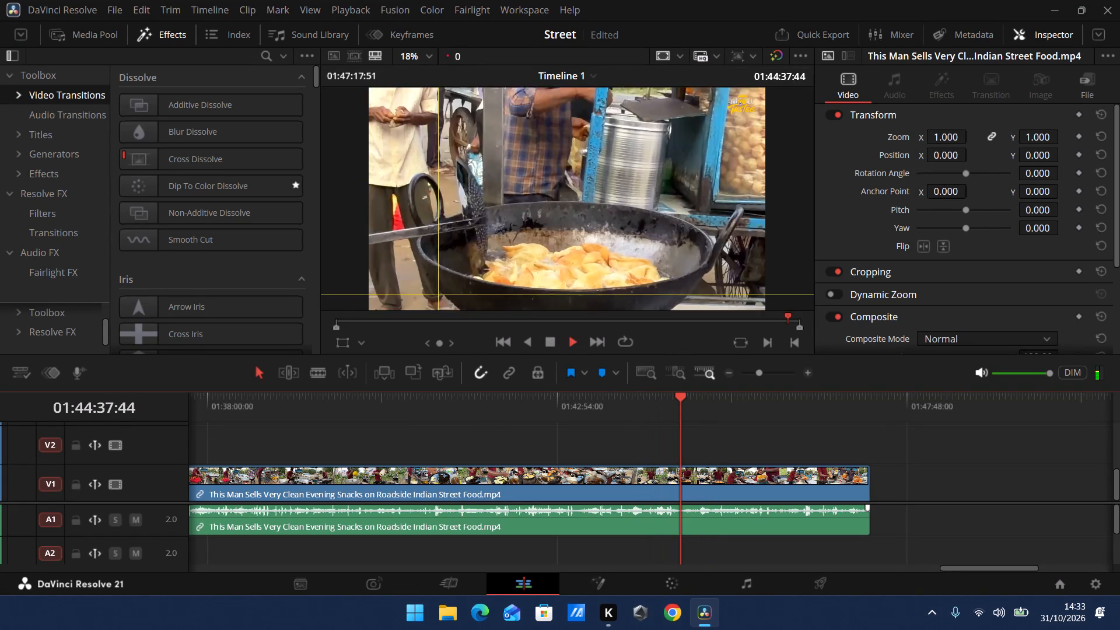
left_click(707, 401)
left_click(731, 401)
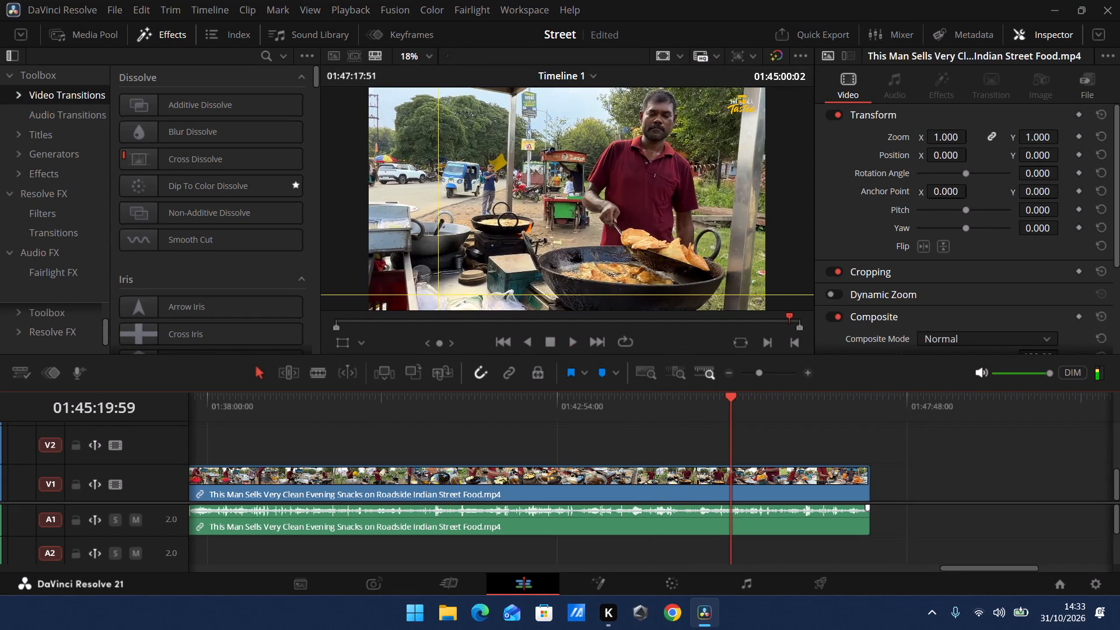
left_click(750, 400)
left_click(761, 400)
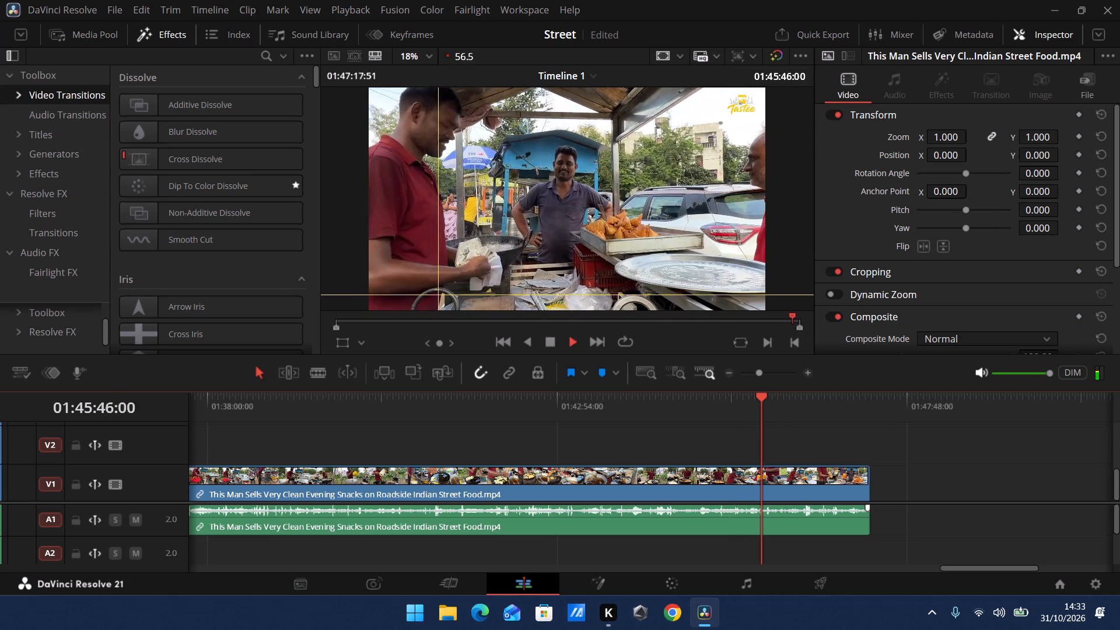
left_click(781, 400)
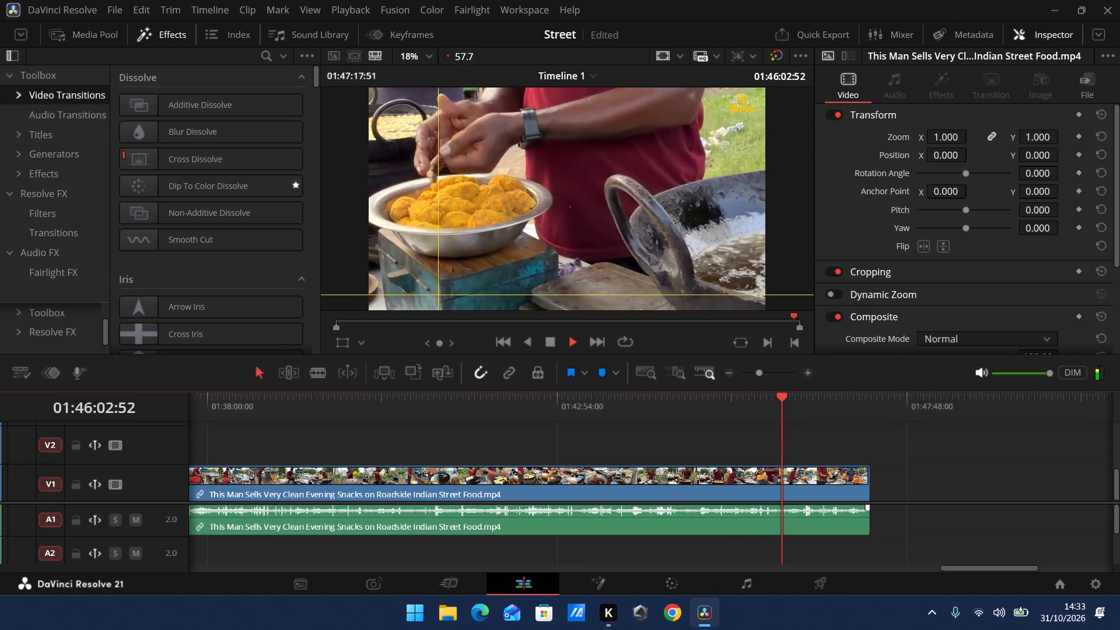
Re-examine the samosa-frying section of the clip between about 01:44 and 01:45, and stop playback at about 01:44:58.
left_click(631, 393)
left_click(652, 398)
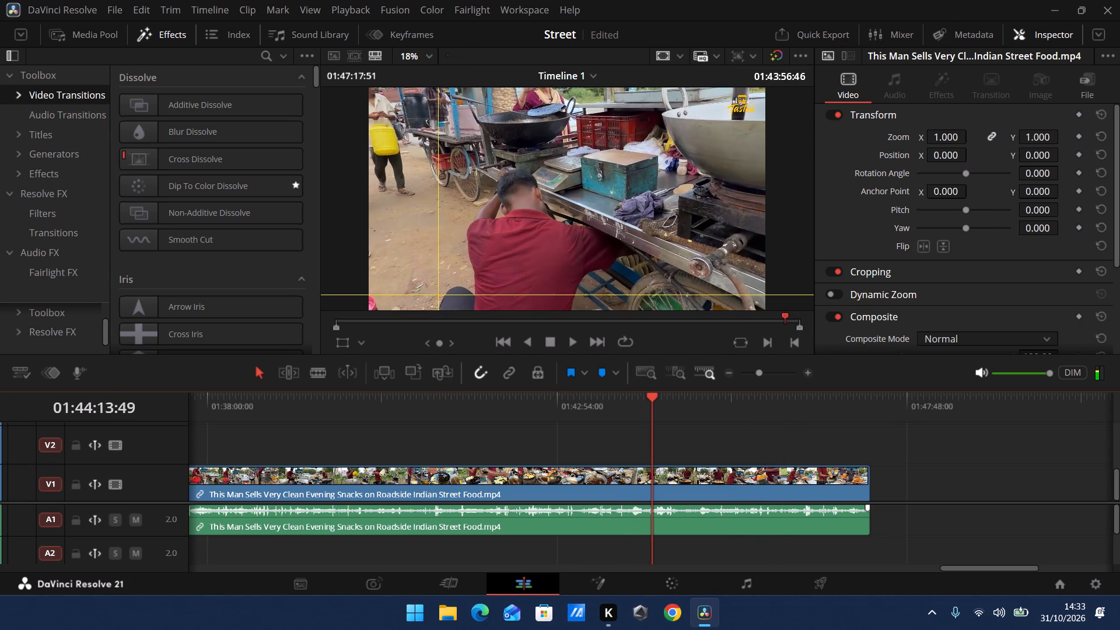
left_click(667, 401)
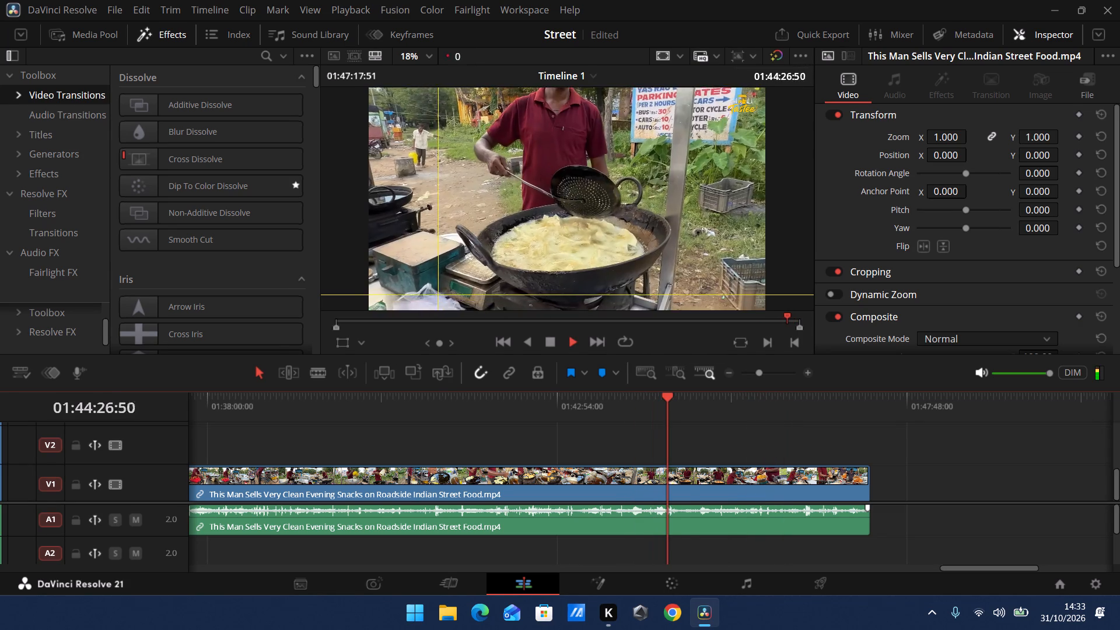
left_click(691, 400)
left_click(715, 400)
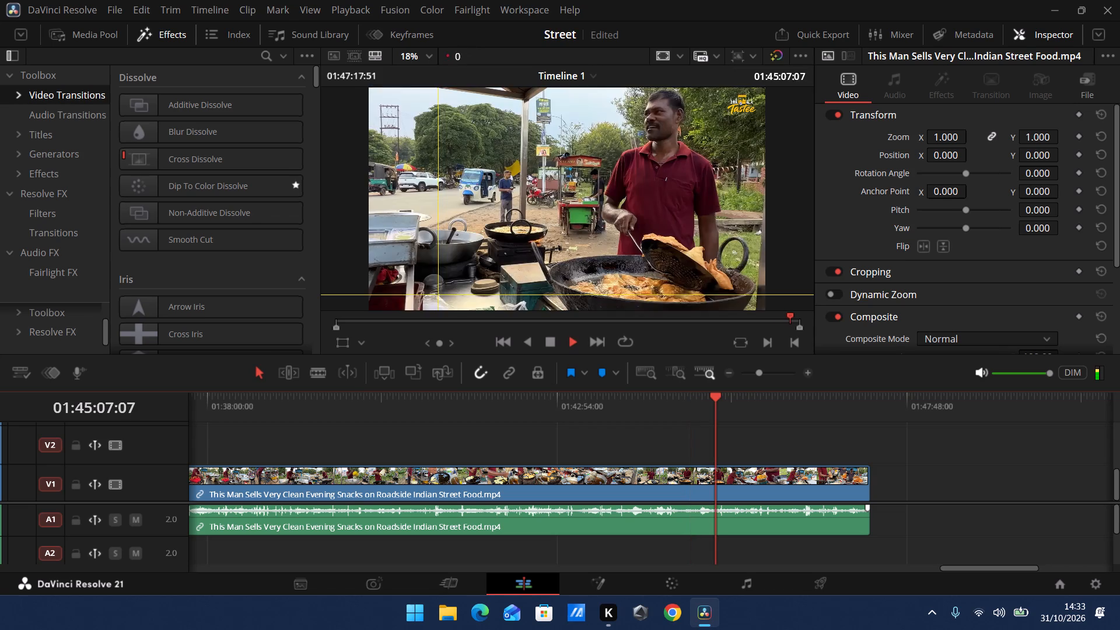
left_click(694, 397)
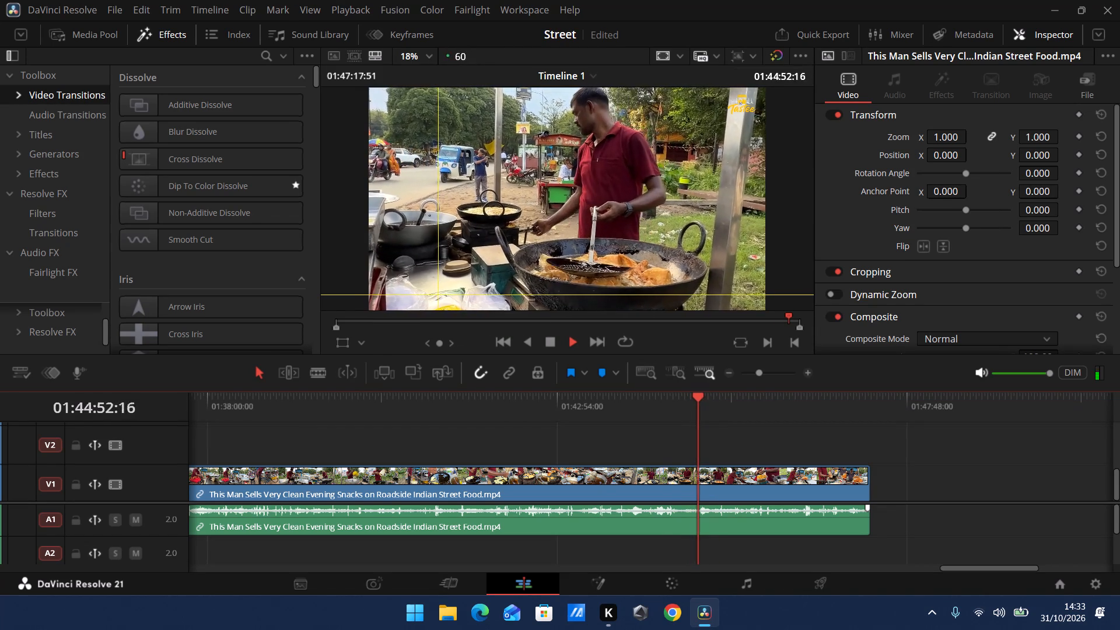
left_click(659, 401)
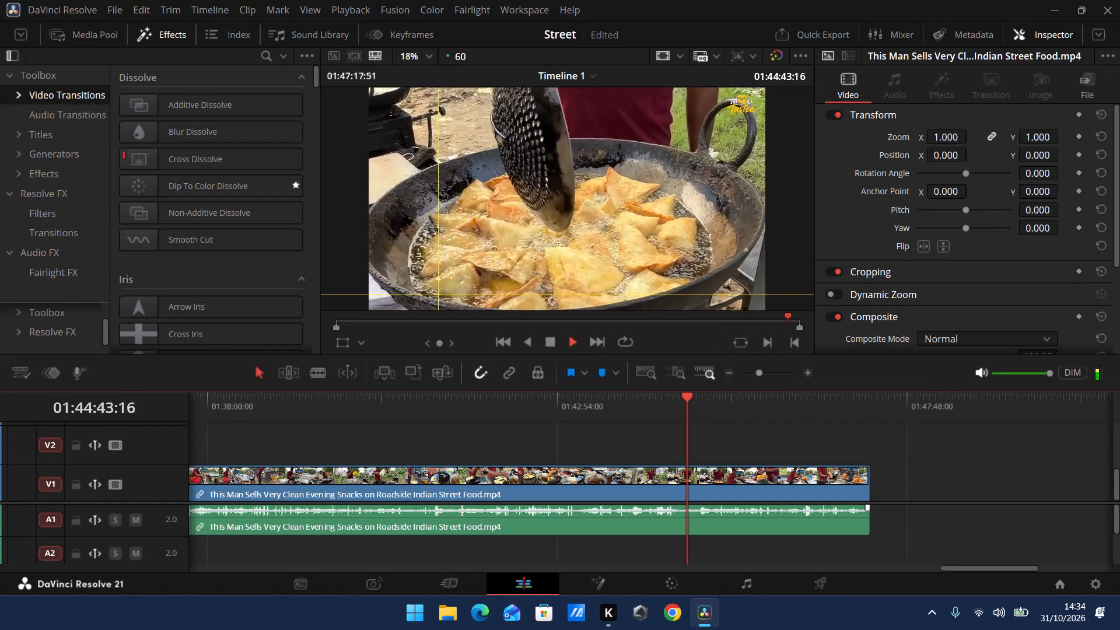
scroll(660, 418, "down", 1)
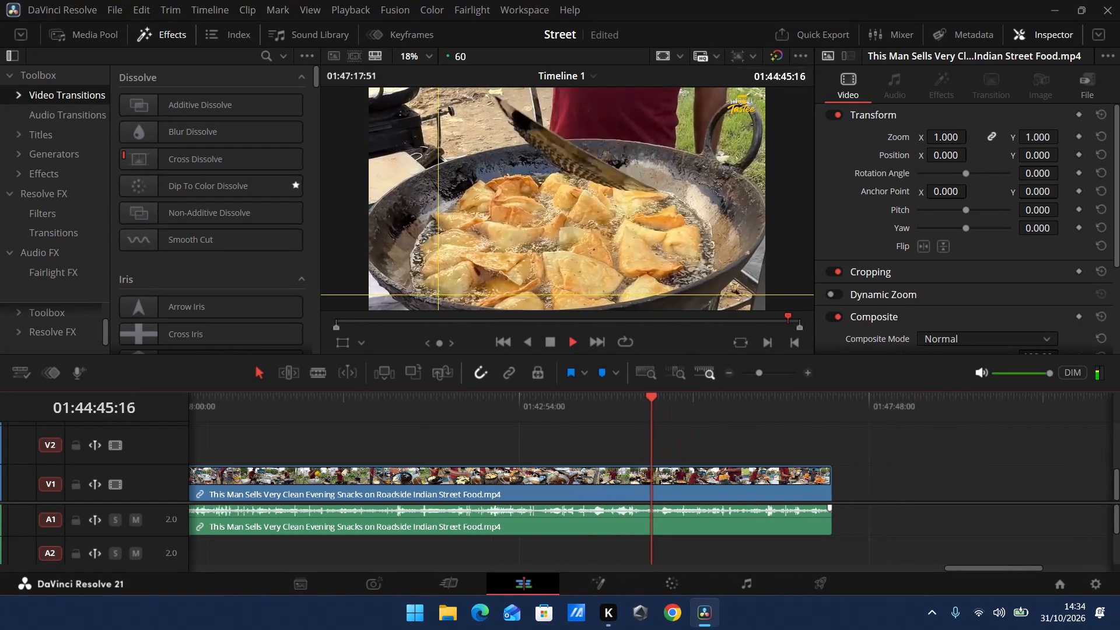
scroll(632, 426, "down", 1)
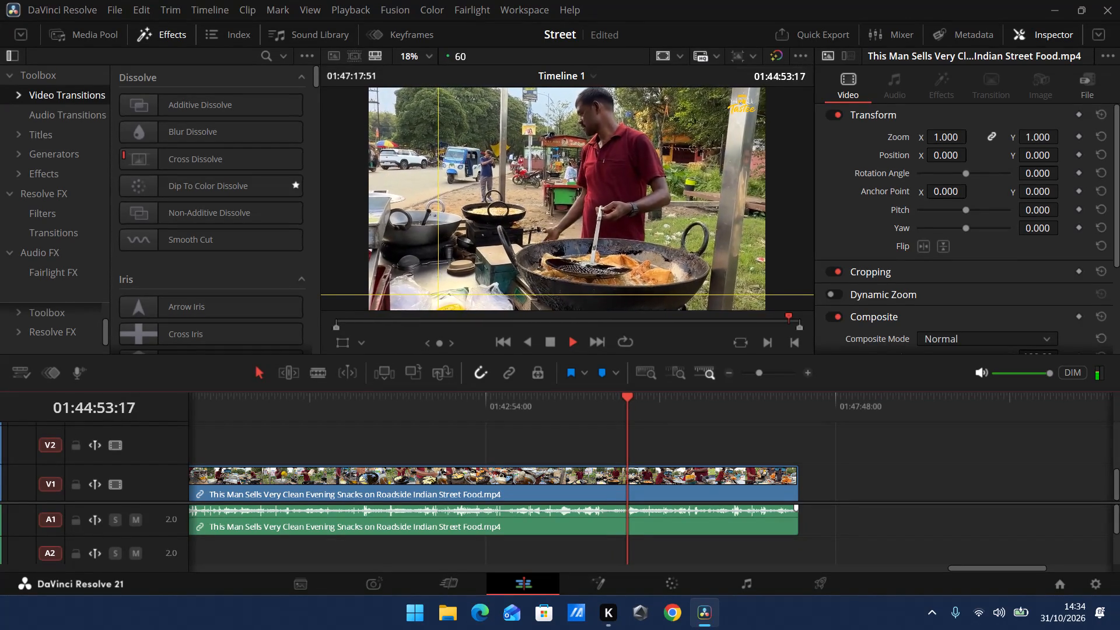
scroll(639, 440, "down", 1)
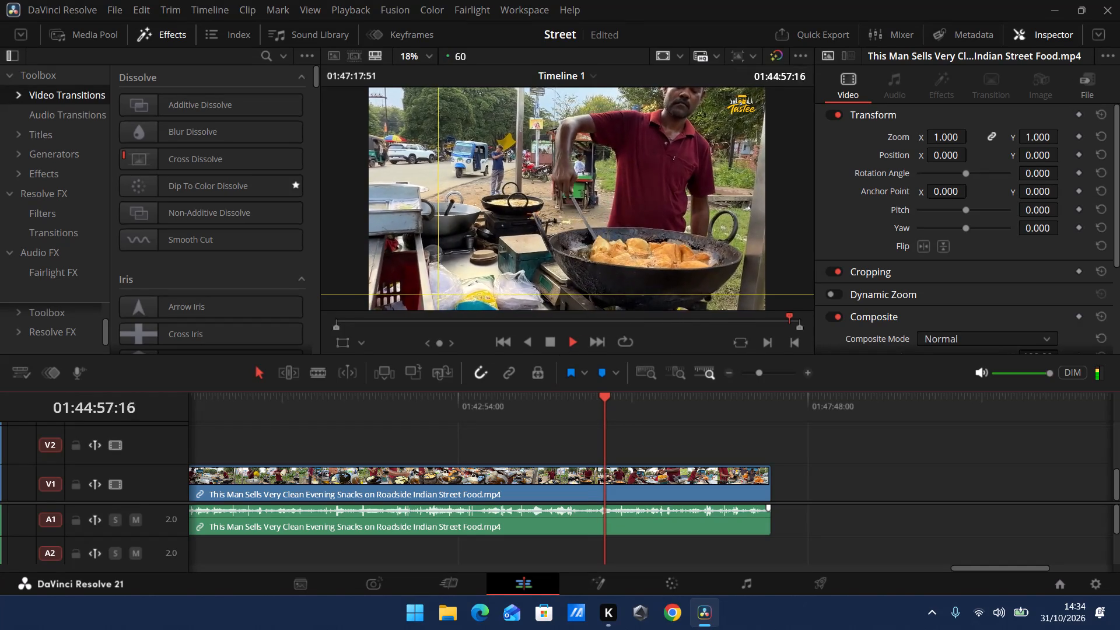
left_click(547, 341)
Return to the start of the street food clip at 01:37:17:51 and preview its opening few seconds.
scroll(538, 466, "up", 4)
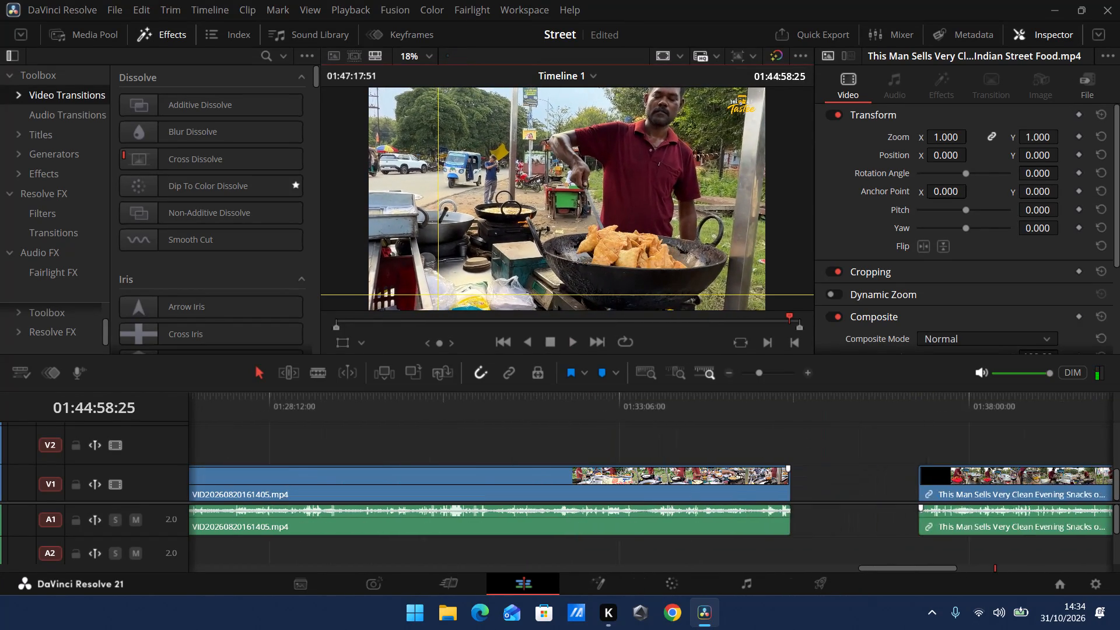
scroll(644, 439, "down", 1)
left_click(426, 404)
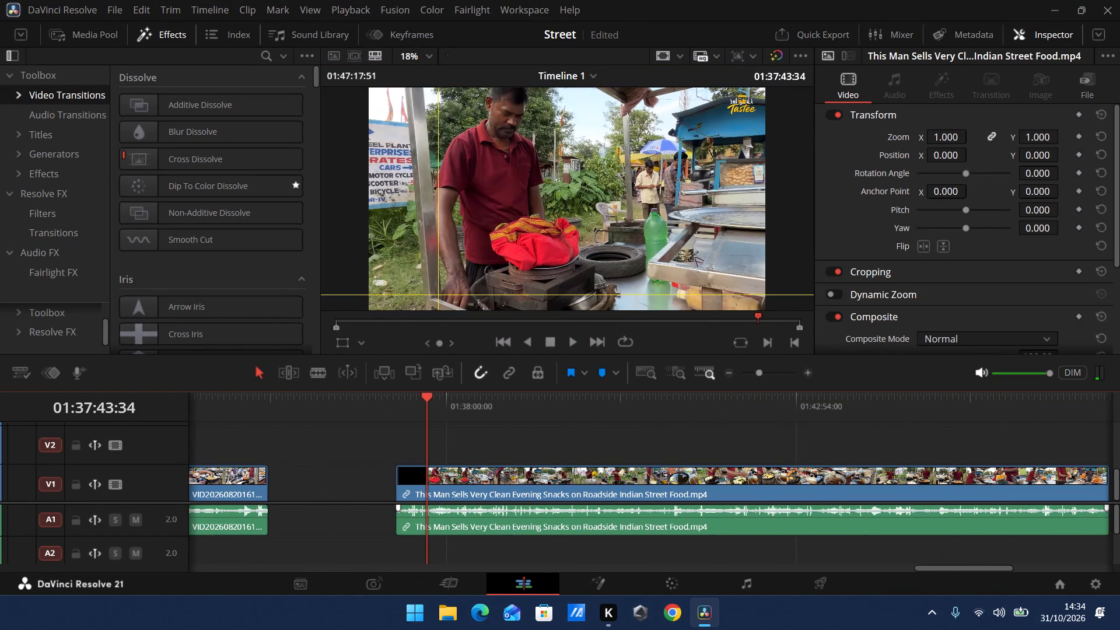
left_click_drag(425, 400, 402, 394)
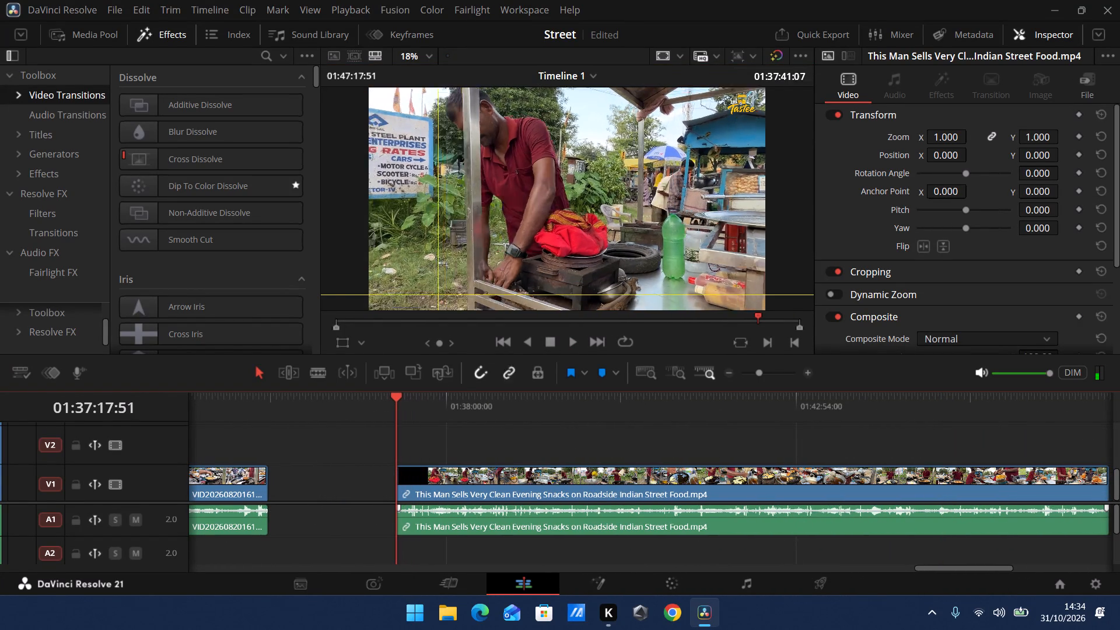
left_click(566, 340)
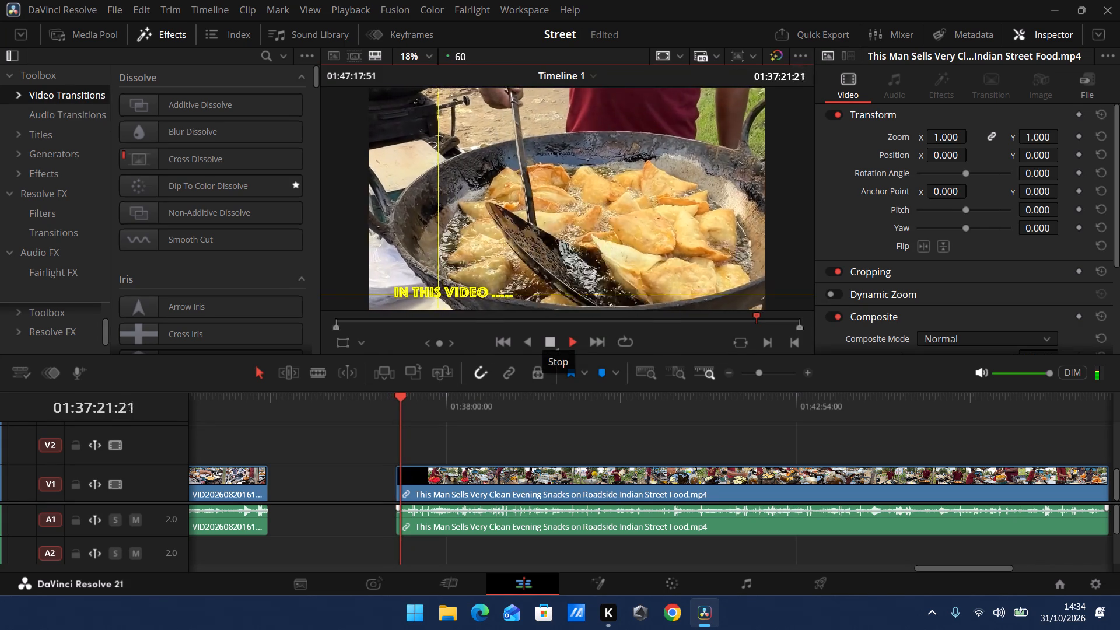
left_click(548, 341)
scroll(927, 418, "down", 1)
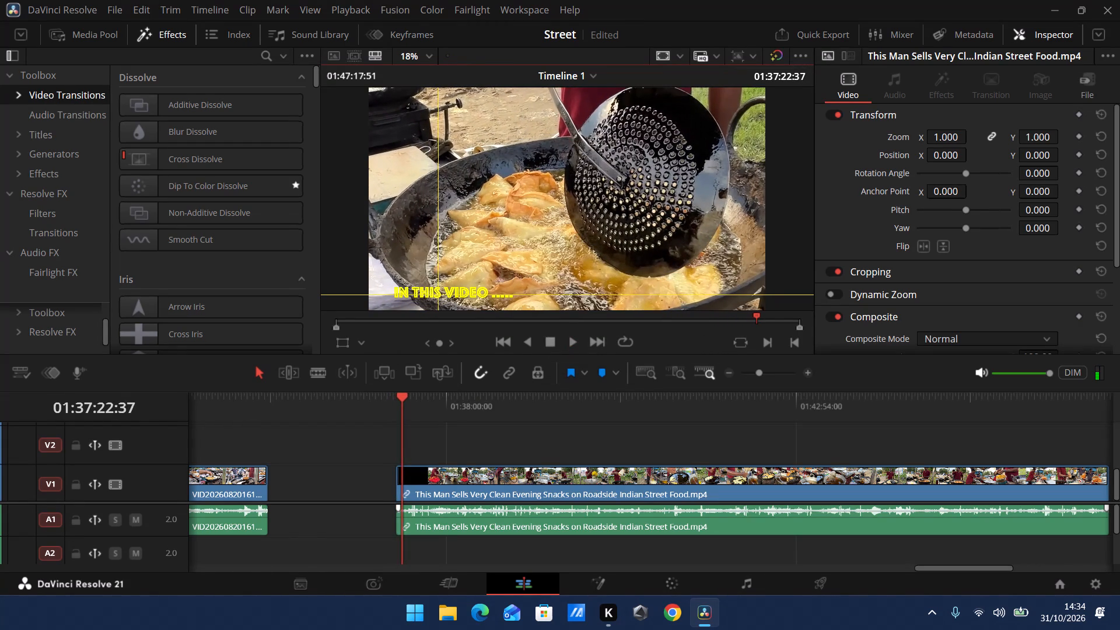
Examine the samosa-frying part of the street food clip from about 01:45:29 back to 01:44:51, then watch it up to about 01:44:59.
scroll(942, 425, "down", 1)
left_click(577, 412)
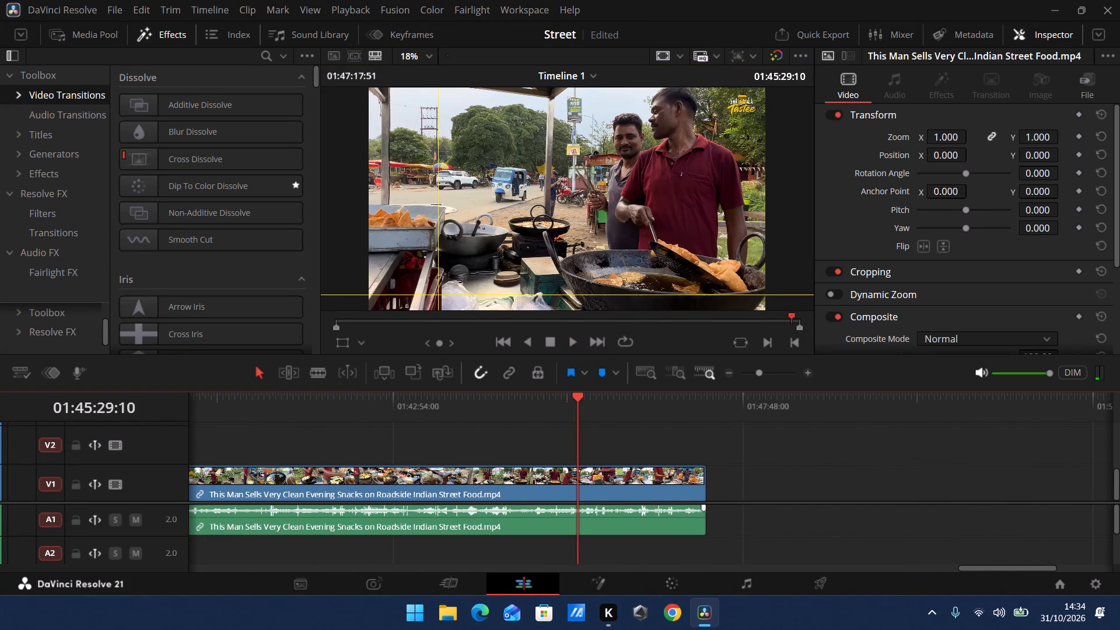
left_click(566, 397)
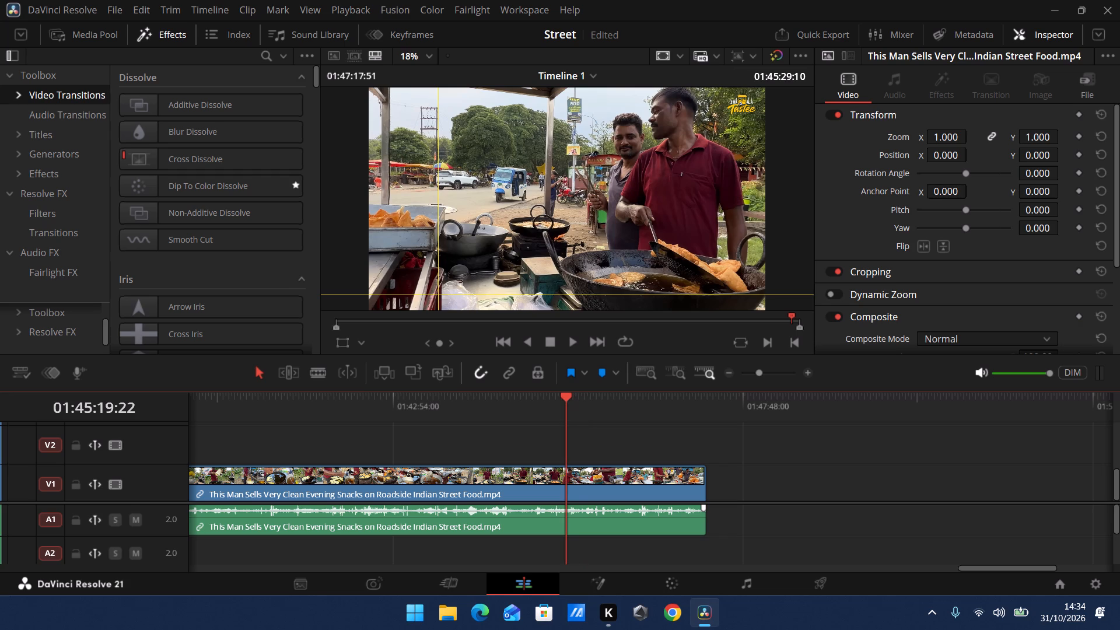
left_click(556, 398)
left_click(548, 396)
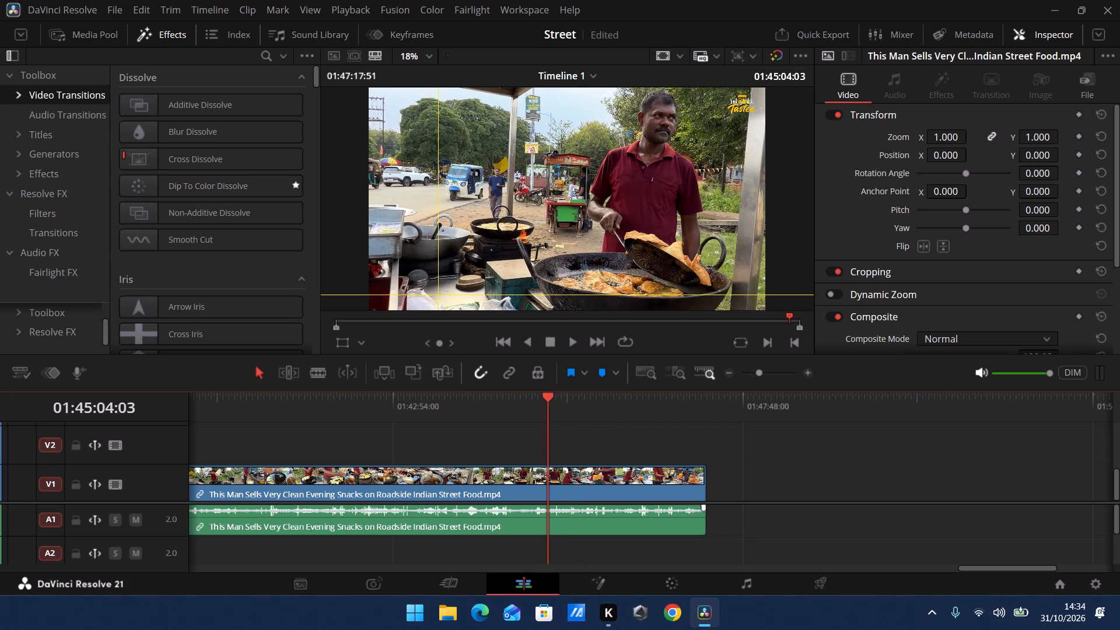
left_click(533, 395)
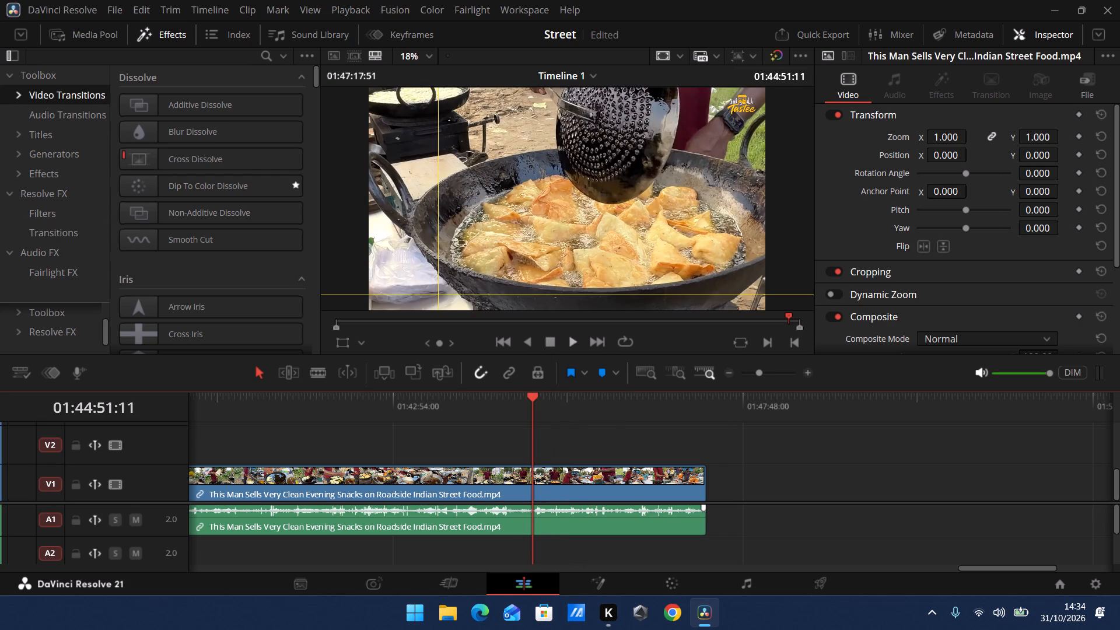
left_click(572, 342)
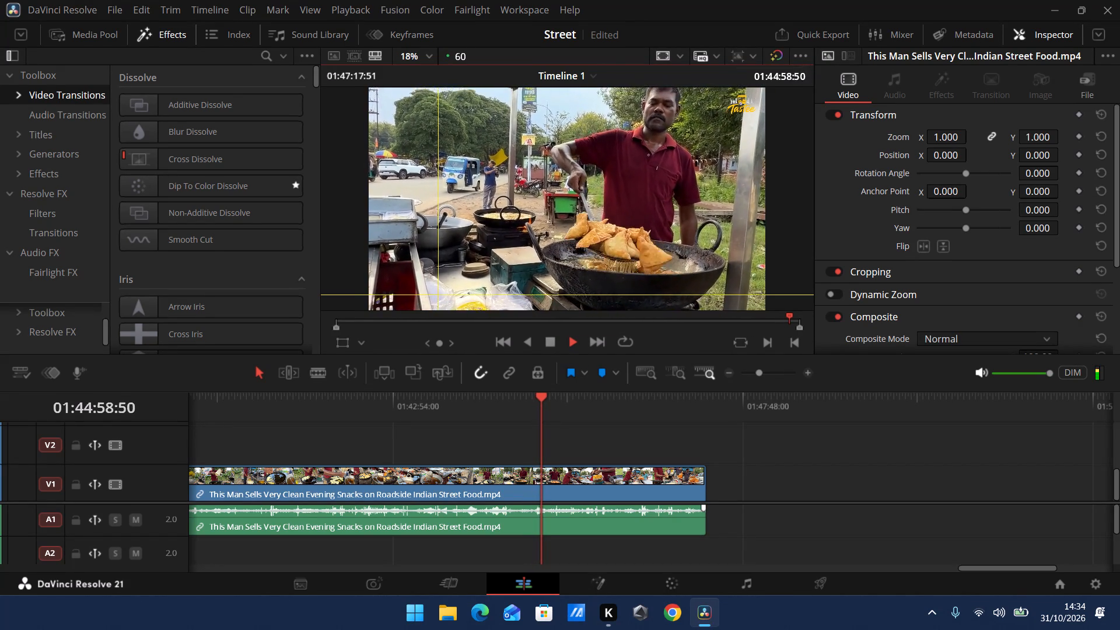
left_click(552, 340)
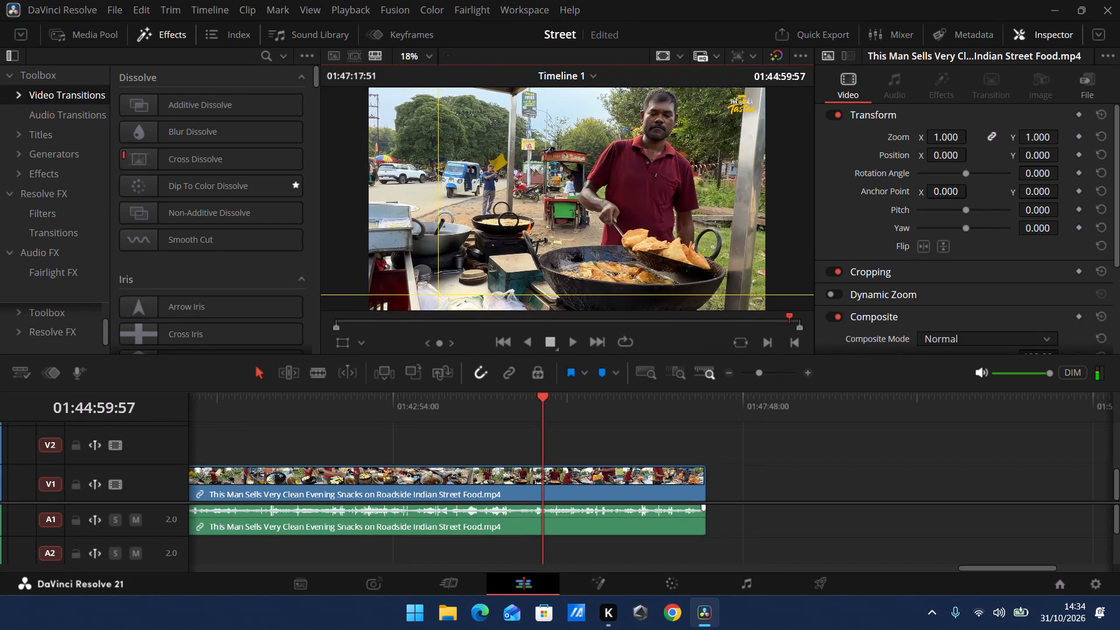
Split the street food clip's video and audio at about 01:44:50 and 01:45:18 to isolate the samosa-frying segment.
left_click(314, 376)
left_click(531, 477)
left_click(528, 521)
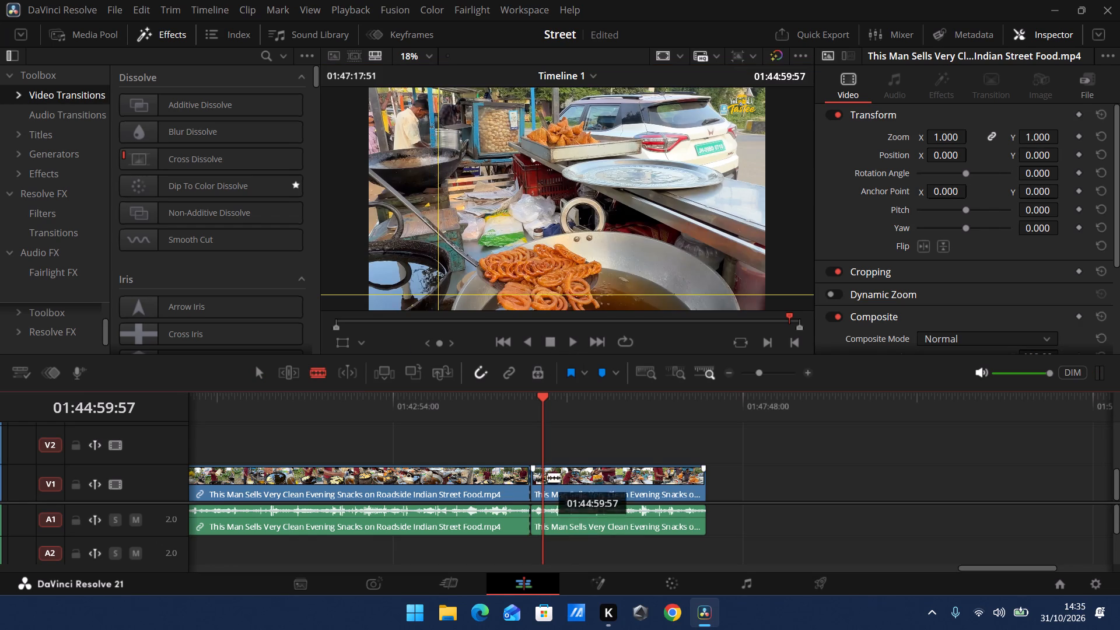
left_click(564, 475)
left_click(562, 527)
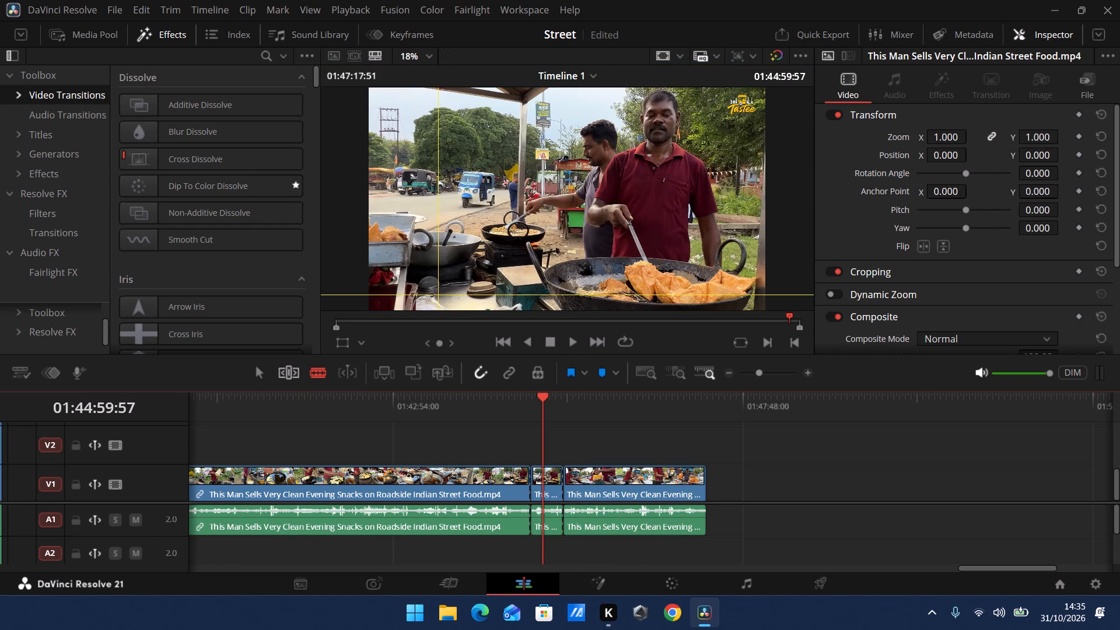
Copy the isolated samosa-frying segment with both its video and audio.
left_click(249, 372)
left_click_drag(554, 456, 552, 528)
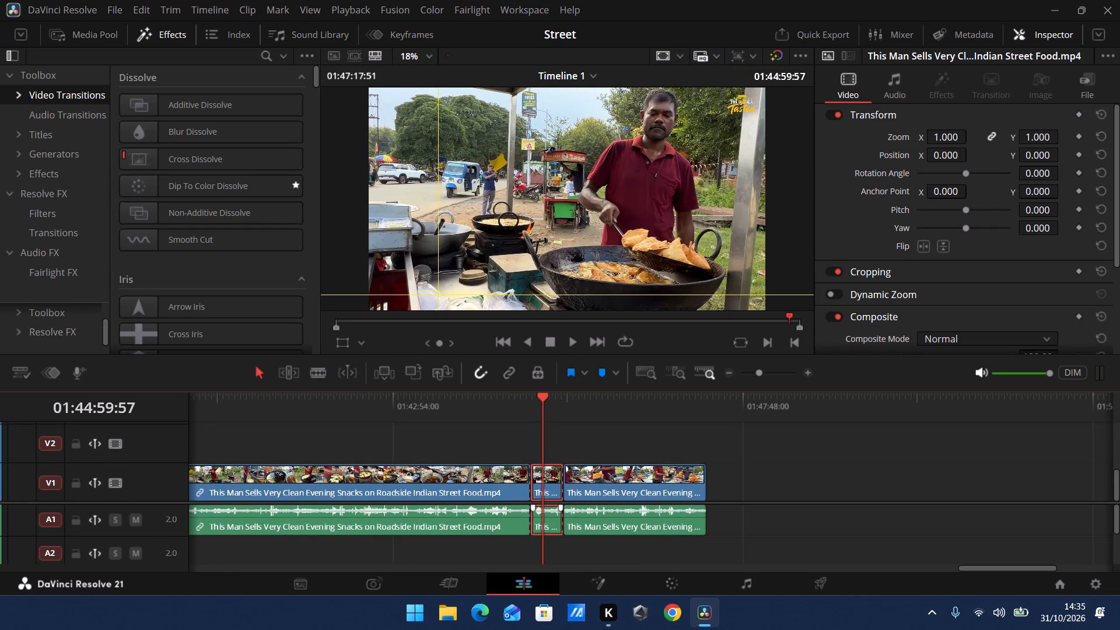
key("ctrl+c")
Return to the opening montage at 01:18:00:00 and watch it up to the batter-pouring shot at about 01:18:06.
scroll(384, 478, "up", 3)
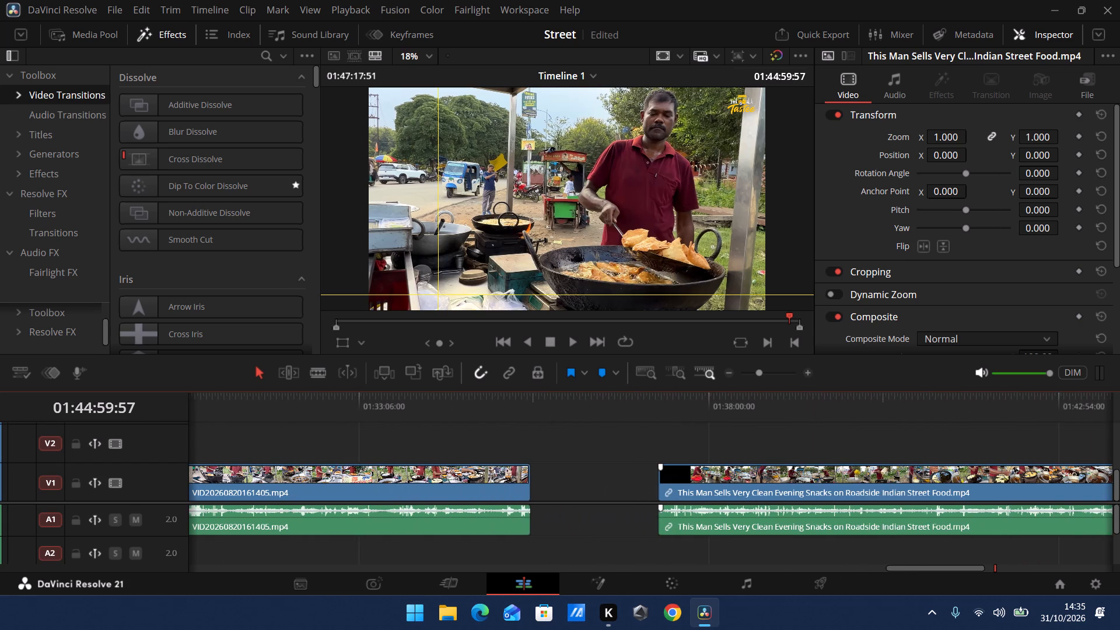
scroll(387, 480, "up", 5)
scroll(314, 440, "up", 1)
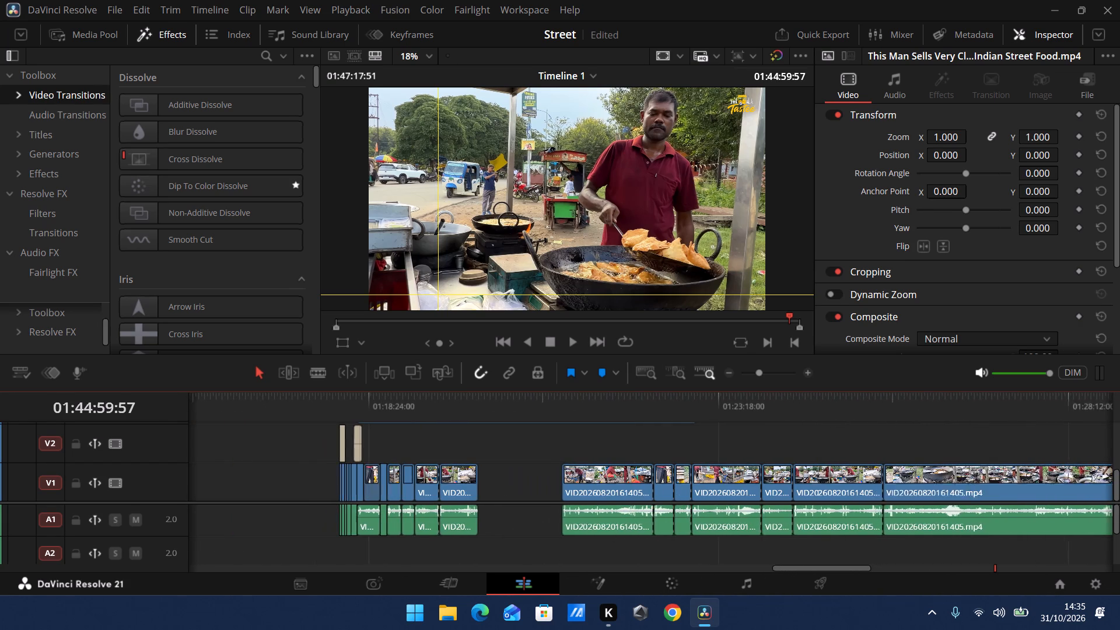
scroll(308, 429, "up", 1)
left_click(364, 397)
left_click_drag(760, 369, 773, 372)
scroll(692, 494, "down", 1)
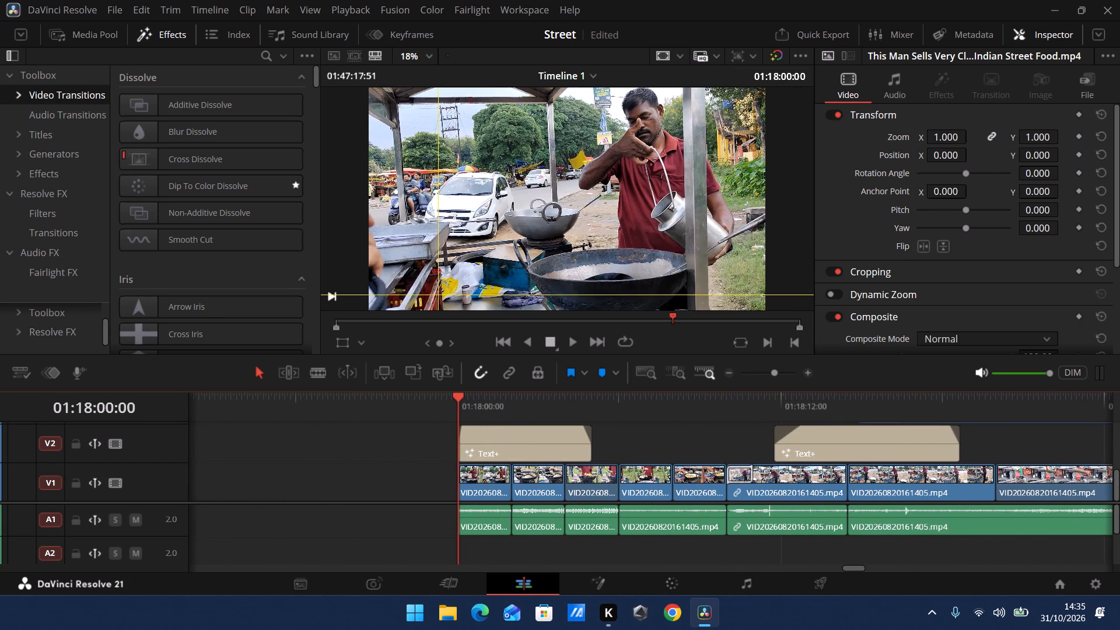
left_click(574, 337)
scroll(579, 441, "down", 1)
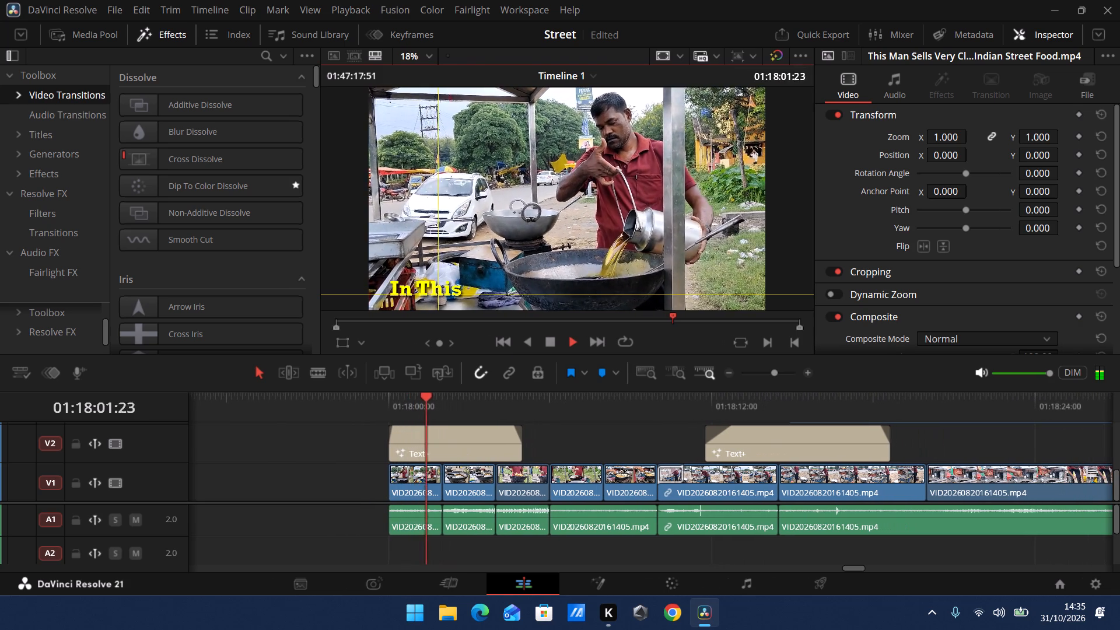
scroll(581, 443, "down", 1)
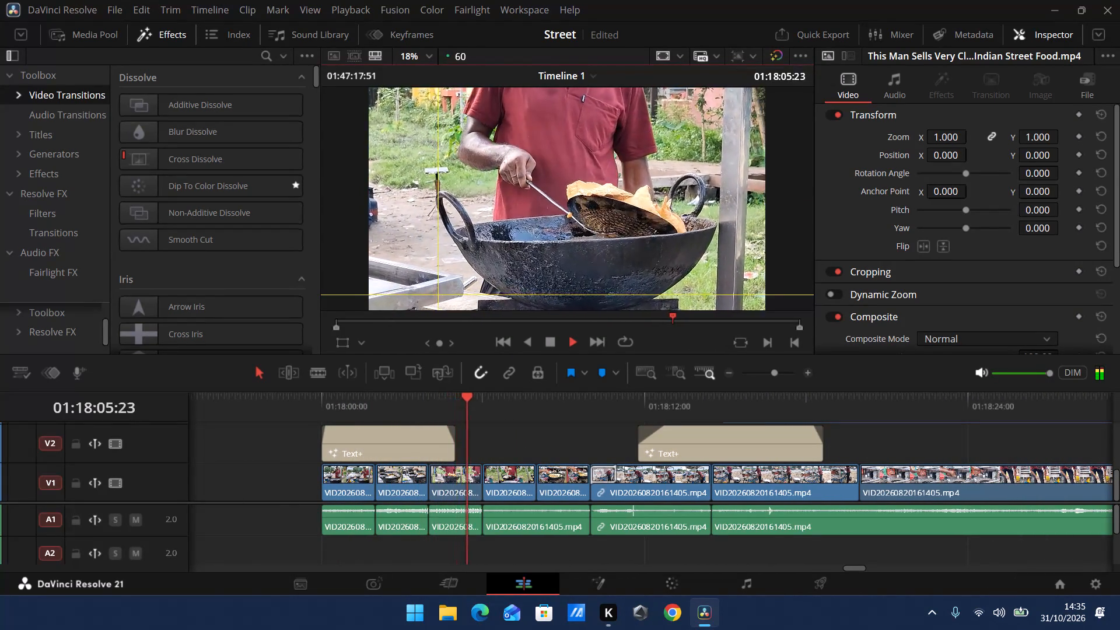
left_click(555, 343)
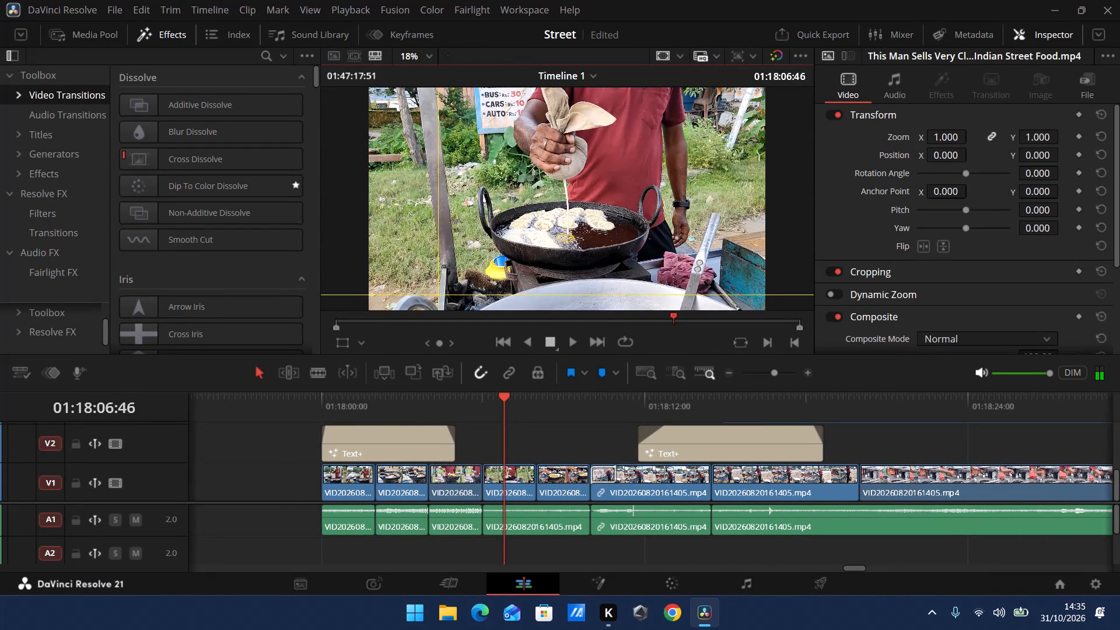
Reframe the batter-pouring clip, fourth in the opening montage, with Zoom 1.200, Position X -20 and Position Y -118.
left_click(504, 481)
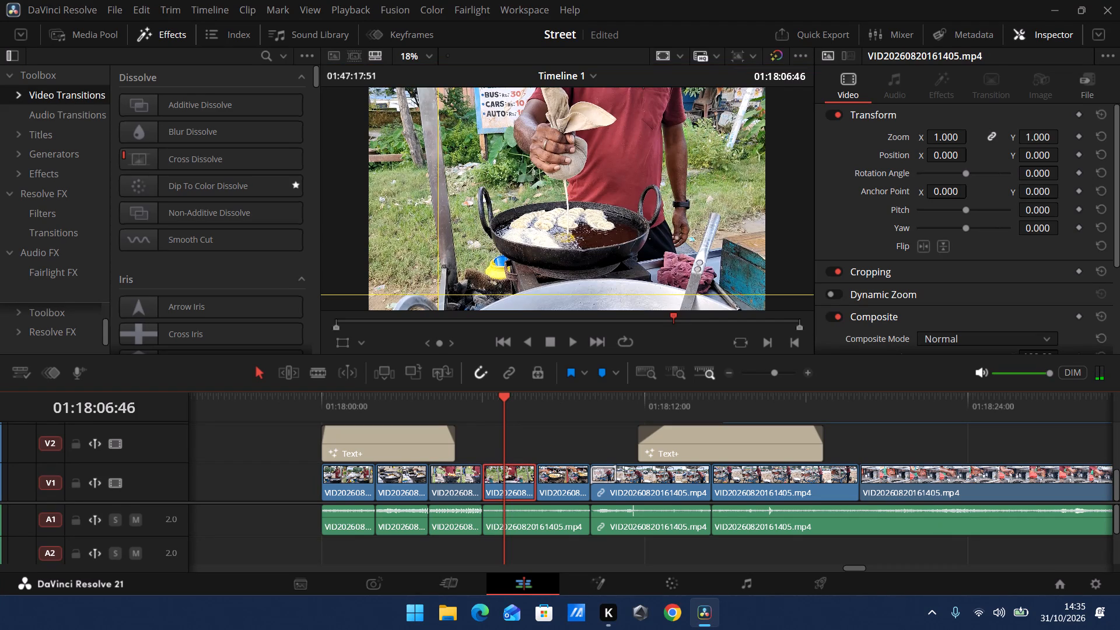
left_click_drag(947, 139, 958, 139)
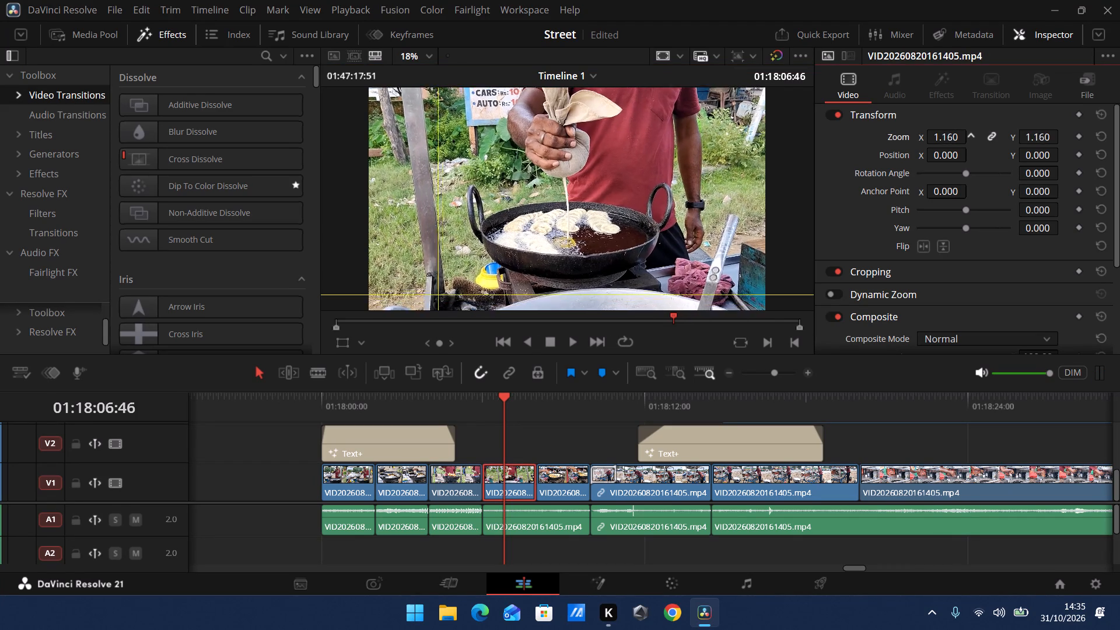
left_click_drag(958, 139, 968, 140)
left_click_drag(941, 150, 926, 152)
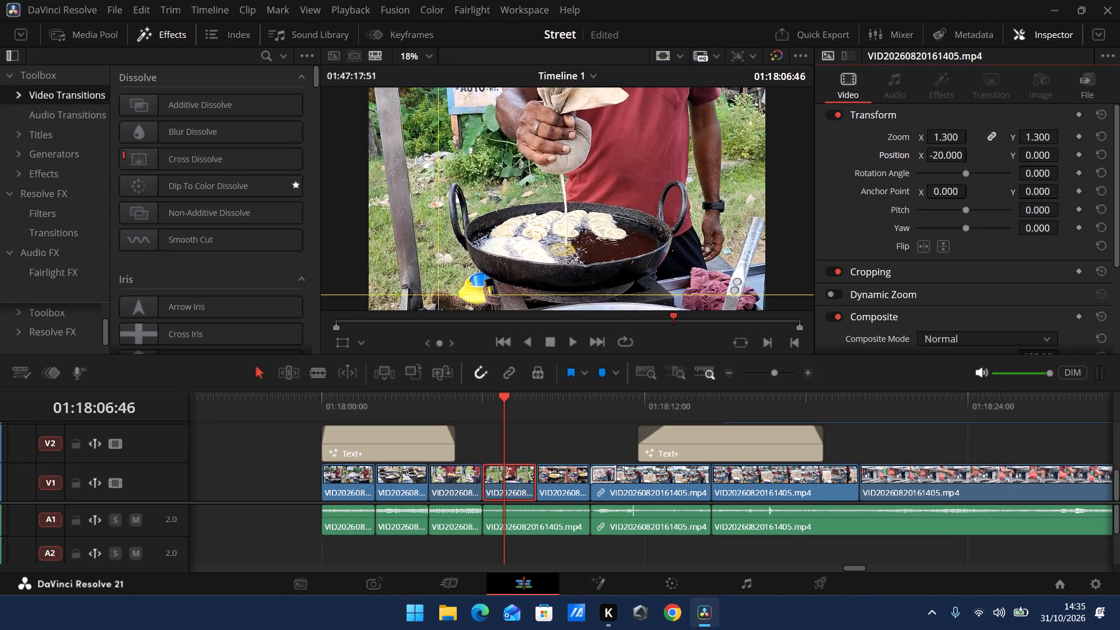
left_click(948, 136)
left_click(949, 136)
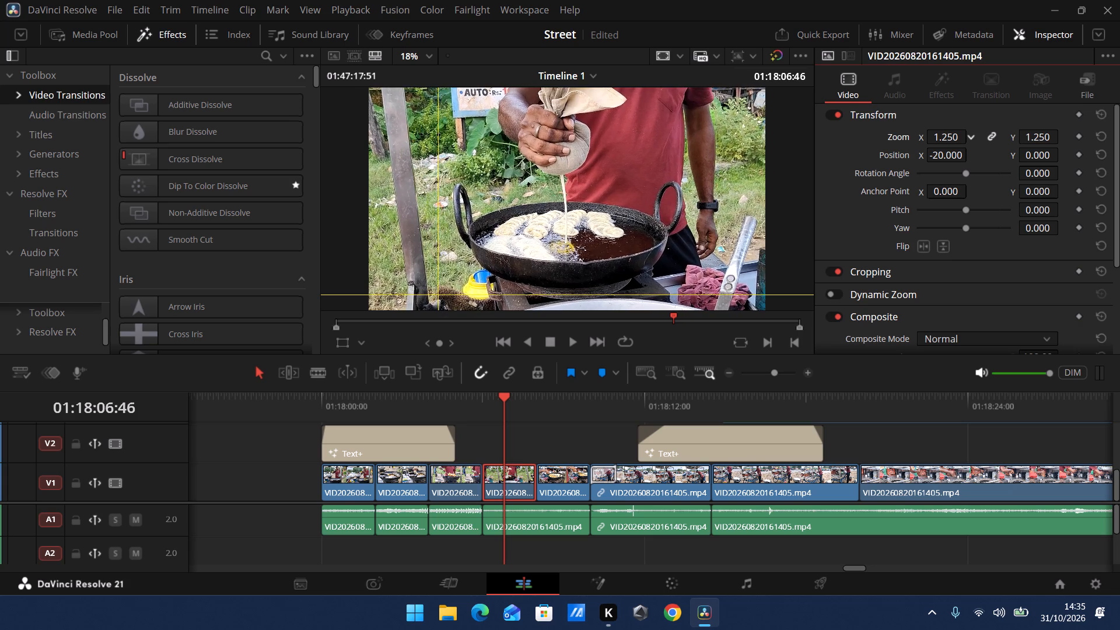
left_click_drag(947, 155, 905, 155)
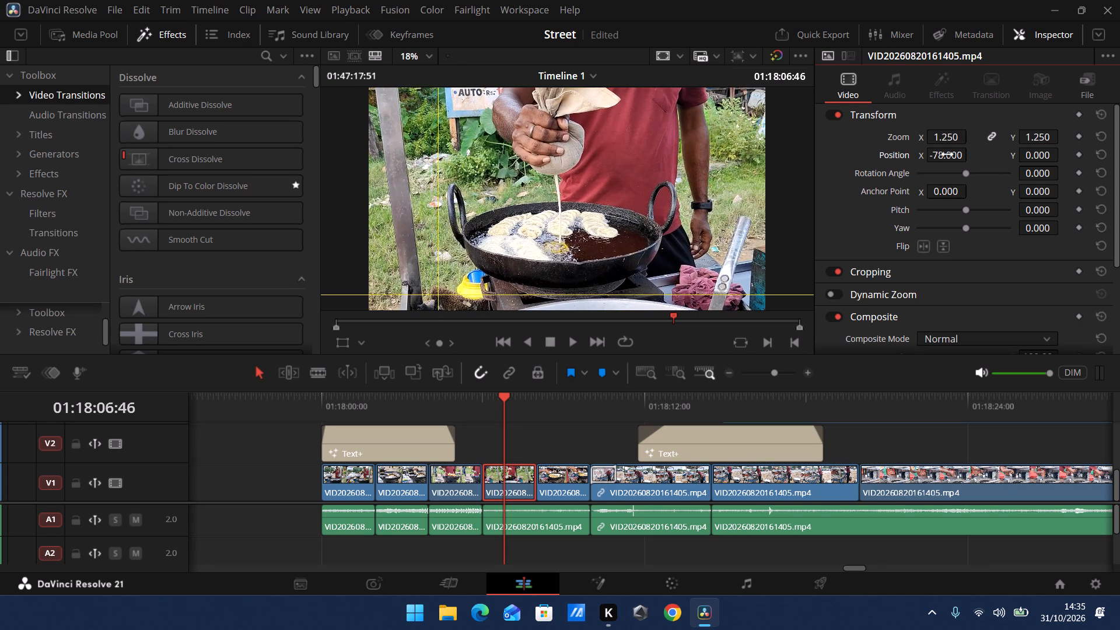
key("ctrl+z")
left_click_drag(1040, 156, 984, 157)
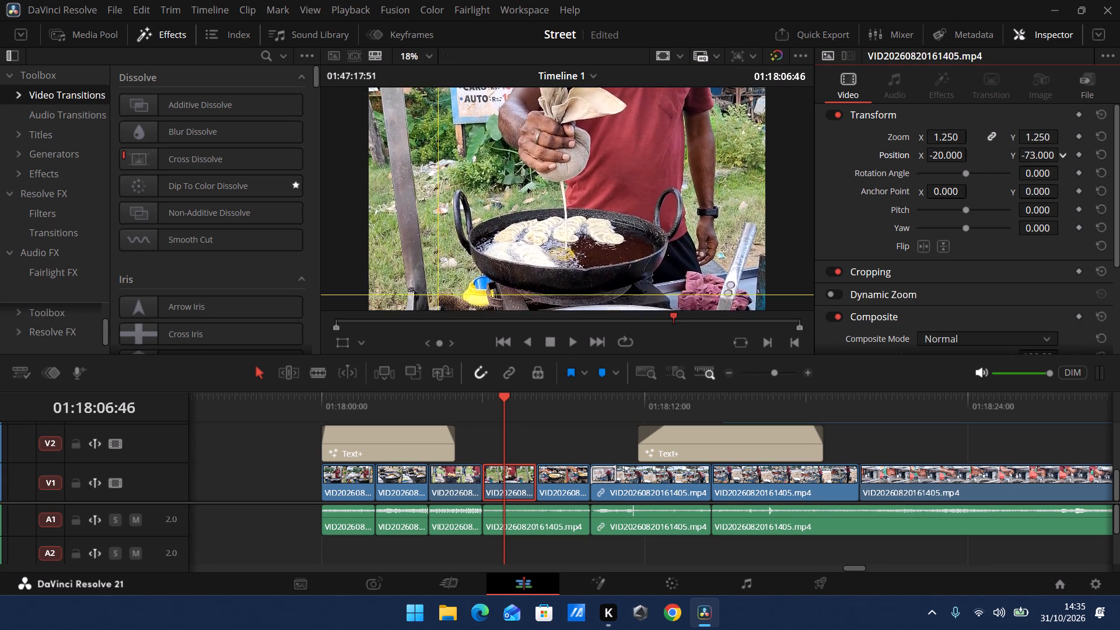
left_click_drag(984, 157, 964, 158)
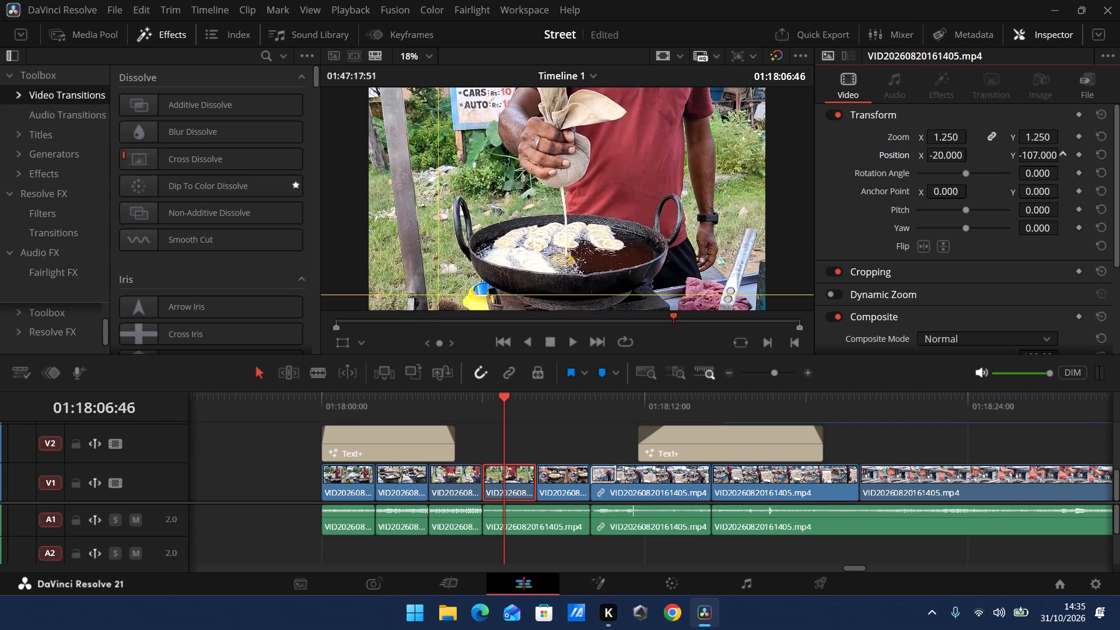
left_click_drag(964, 158, 988, 156)
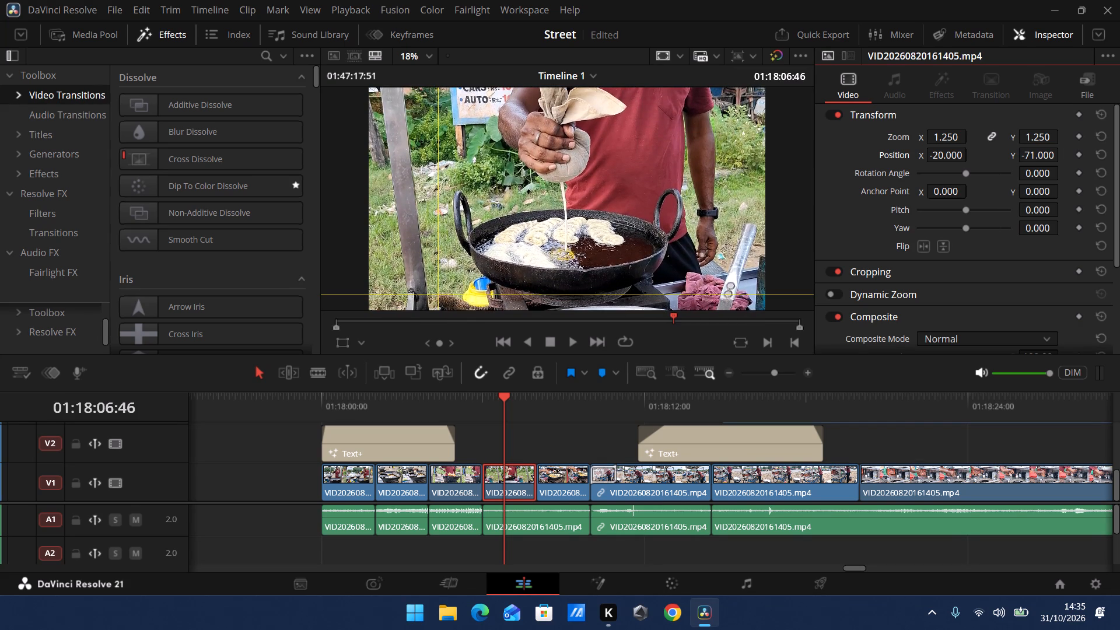
left_click(954, 135)
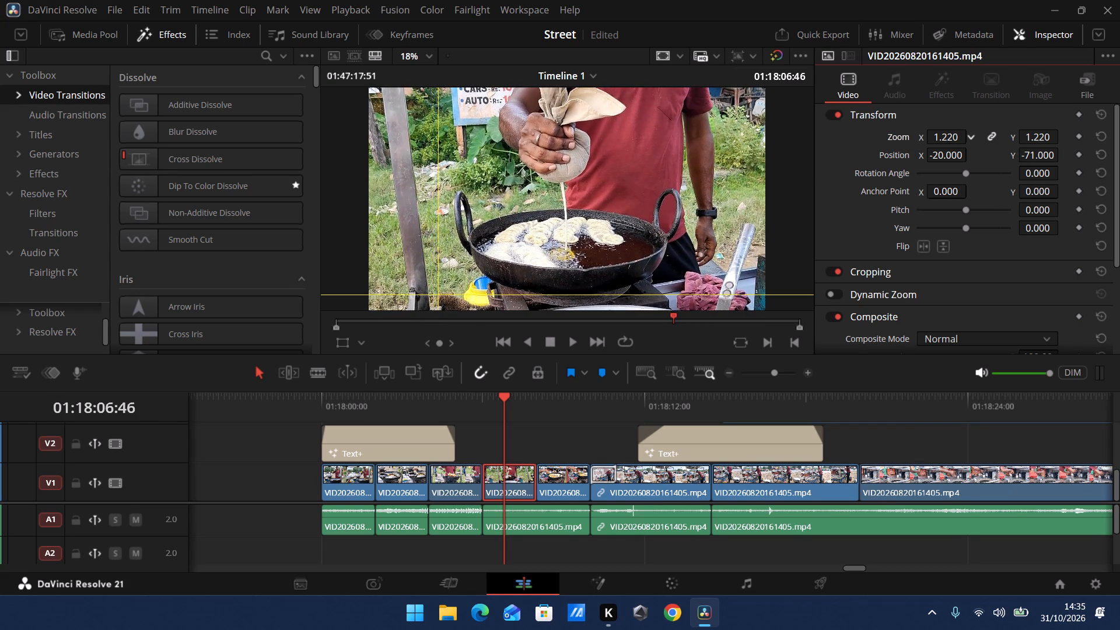
left_click_drag(1038, 155, 1036, 154)
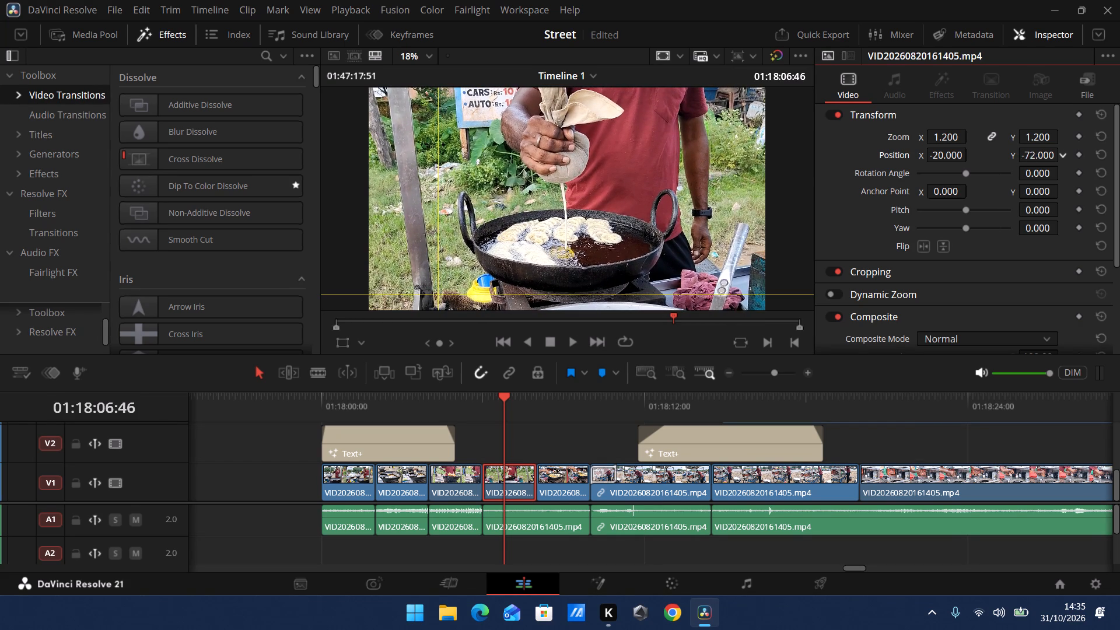
left_click_drag(1036, 154, 1004, 153)
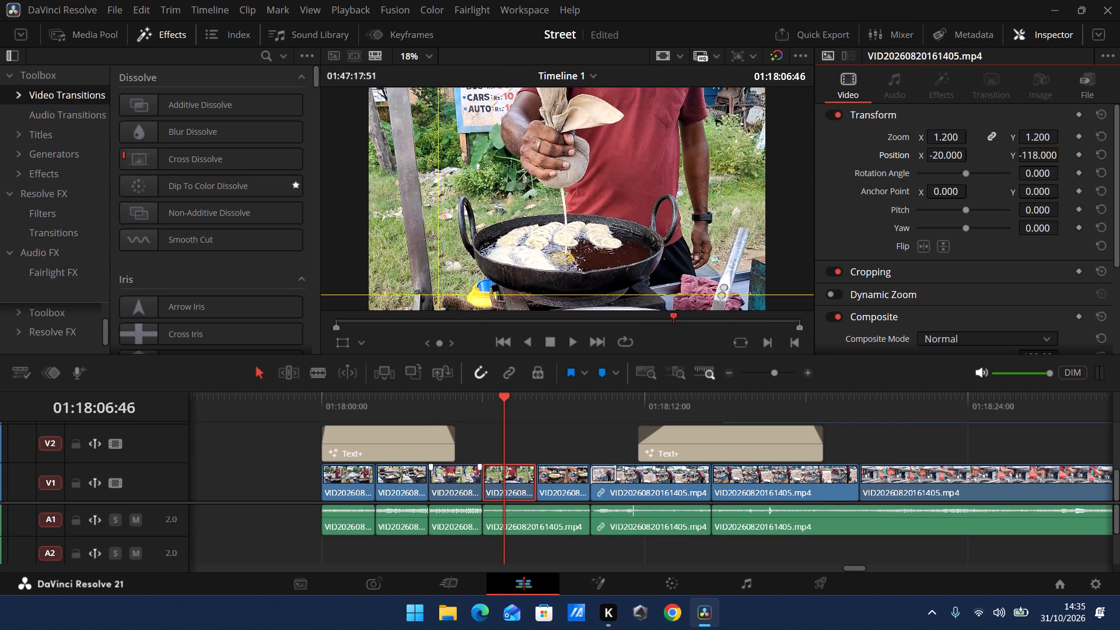
Check the transform settings and framing of the third montage clip at 01:18:05:00.
left_click(450, 483)
left_click(457, 396)
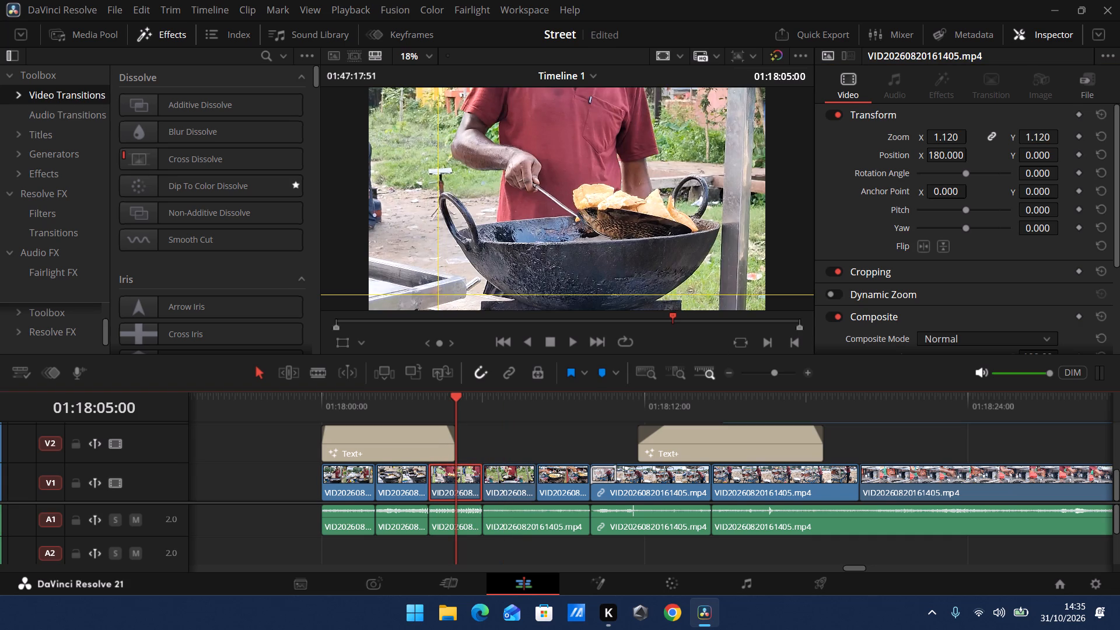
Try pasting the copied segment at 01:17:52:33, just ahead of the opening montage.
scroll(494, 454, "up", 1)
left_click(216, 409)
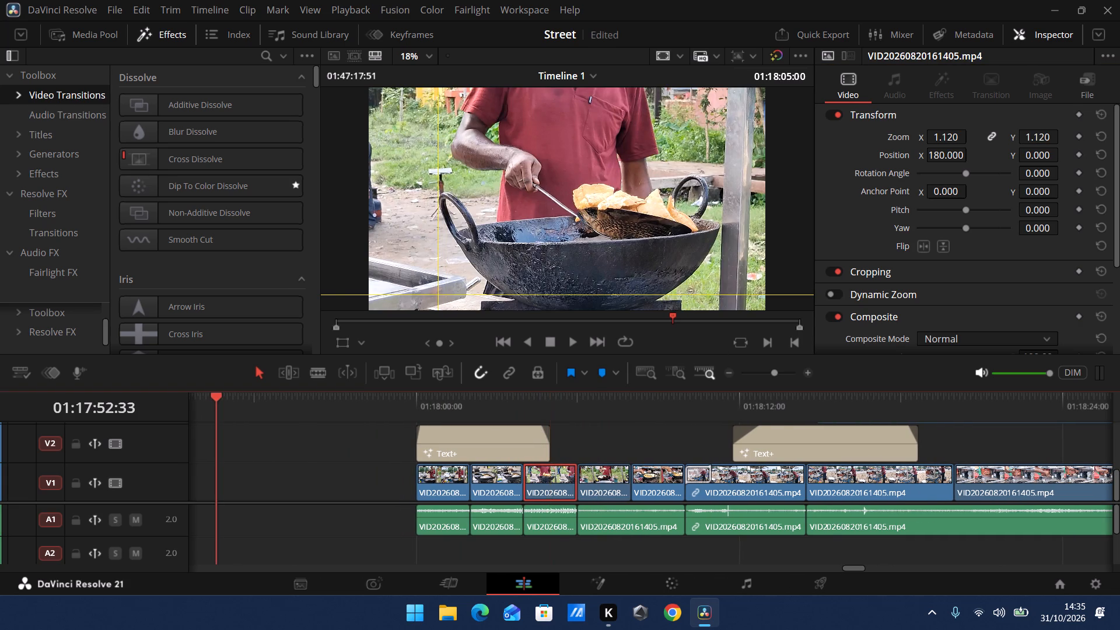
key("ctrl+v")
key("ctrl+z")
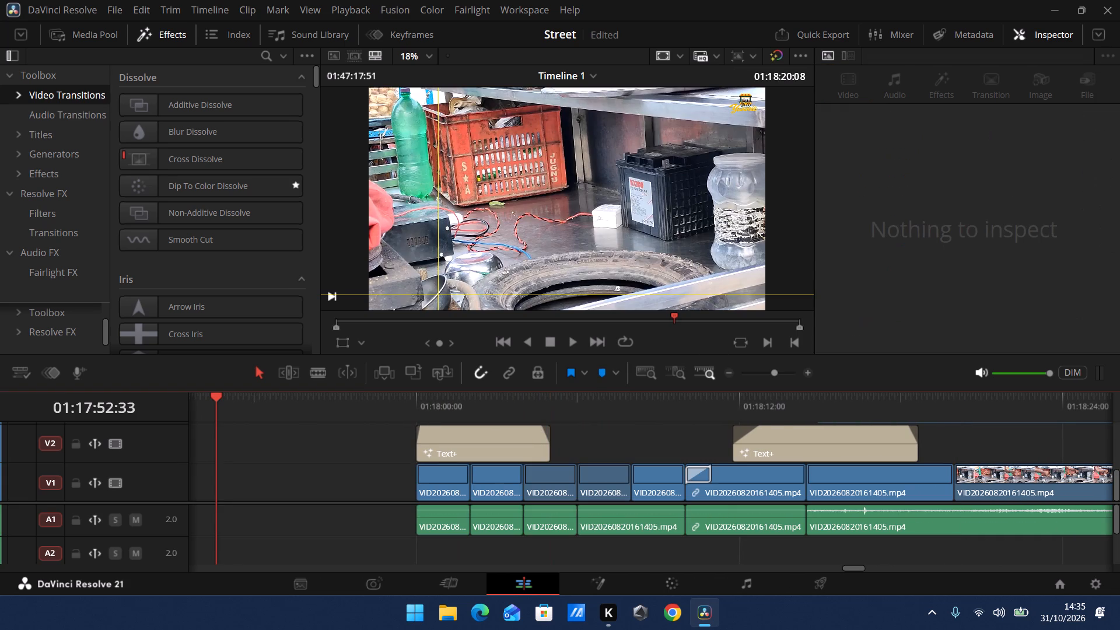
Paste the copied samosa-frying segment into the empty area before the opening montage, starting at about 01:17:08.
scroll(256, 414, "up", 3)
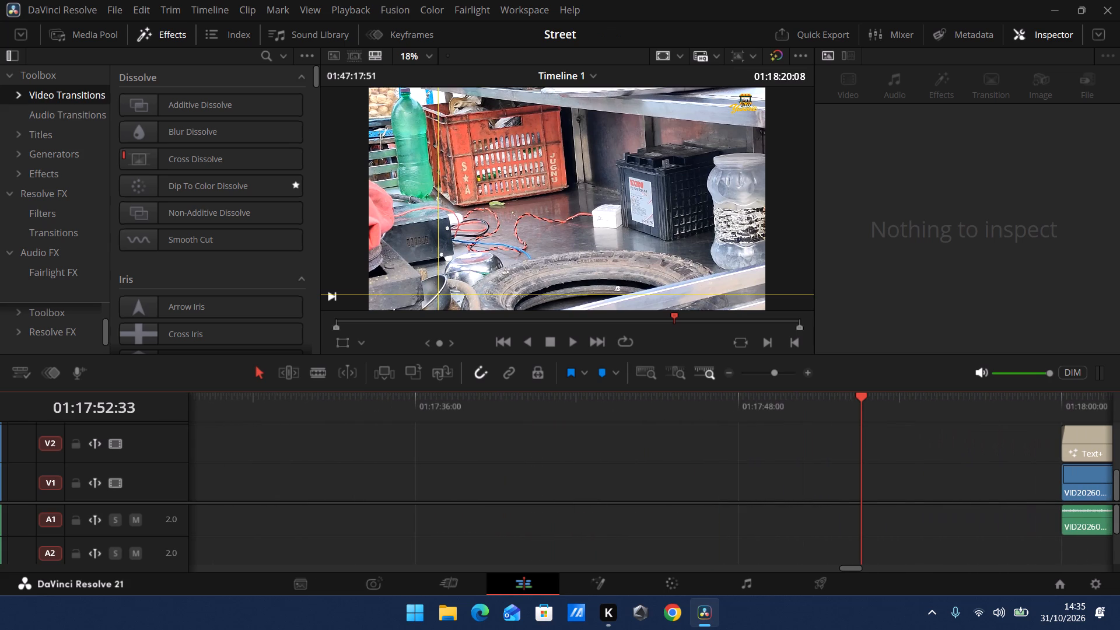
scroll(279, 434, "up", 1)
left_click_drag(776, 372, 768, 370)
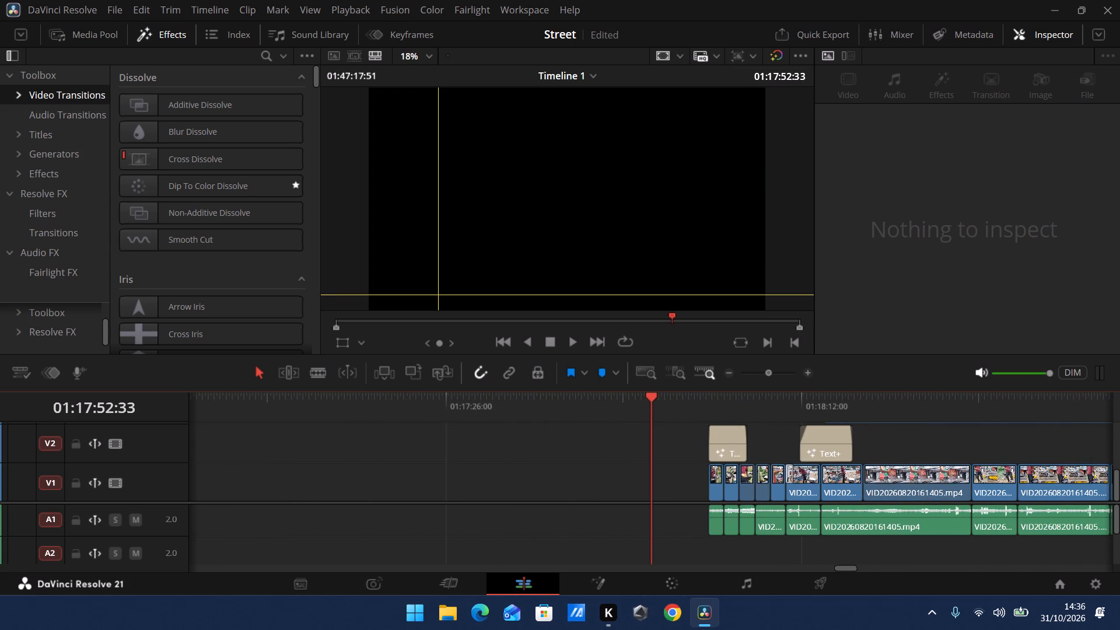
left_click(311, 410)
key("ctrl+v")
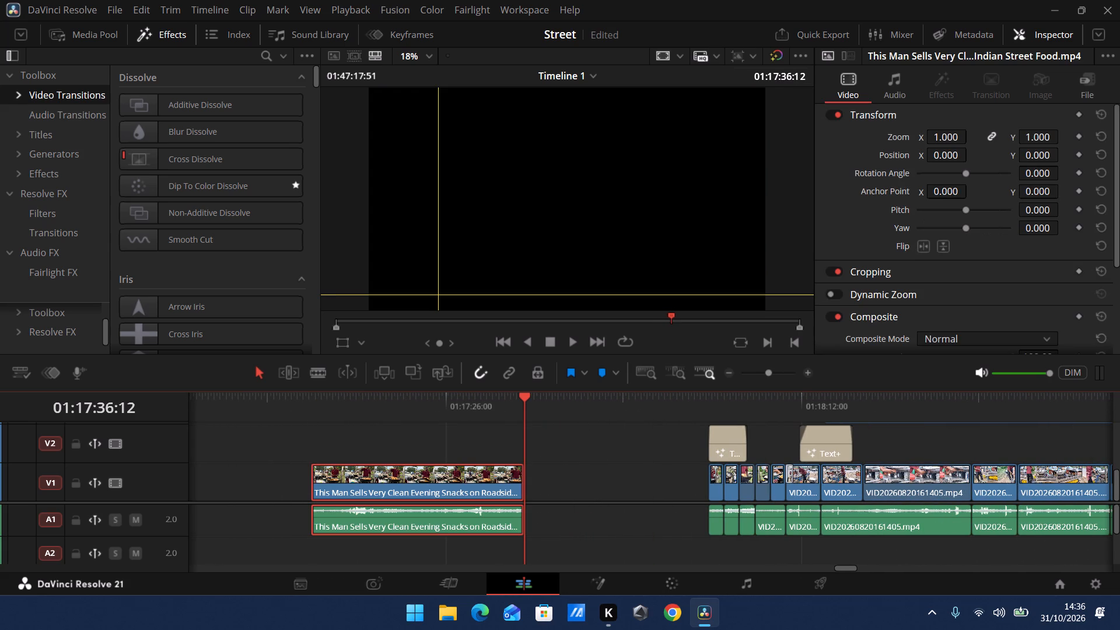
Preview the pasted segment from near its start and place the playhead at 01:17:16:15, before the samosas are lifted out.
left_click(318, 417)
left_click(571, 338)
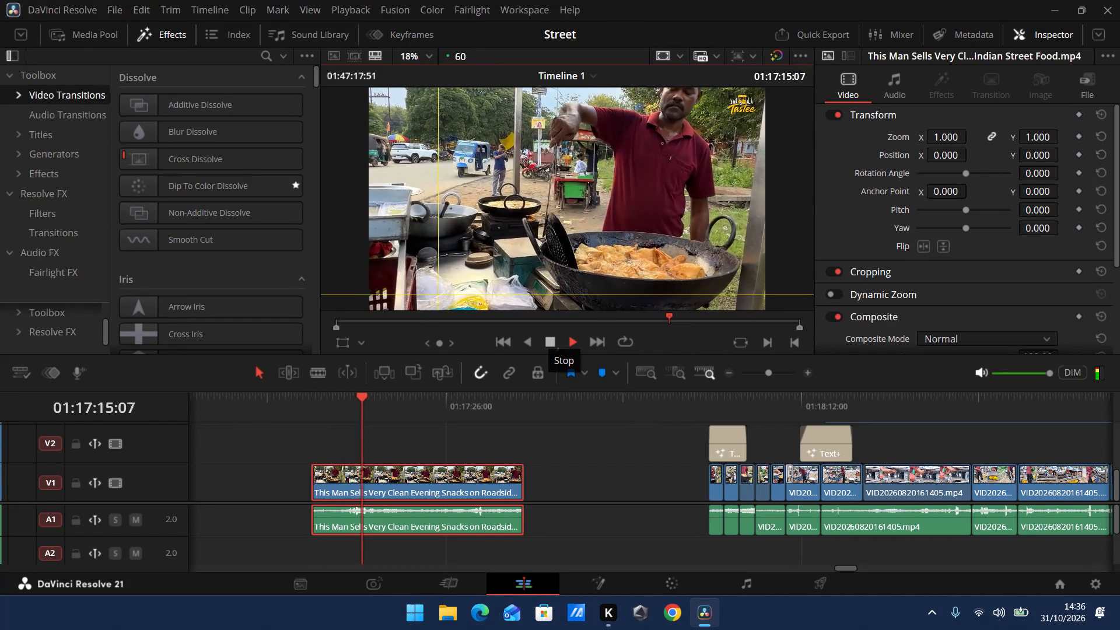
left_click(550, 344)
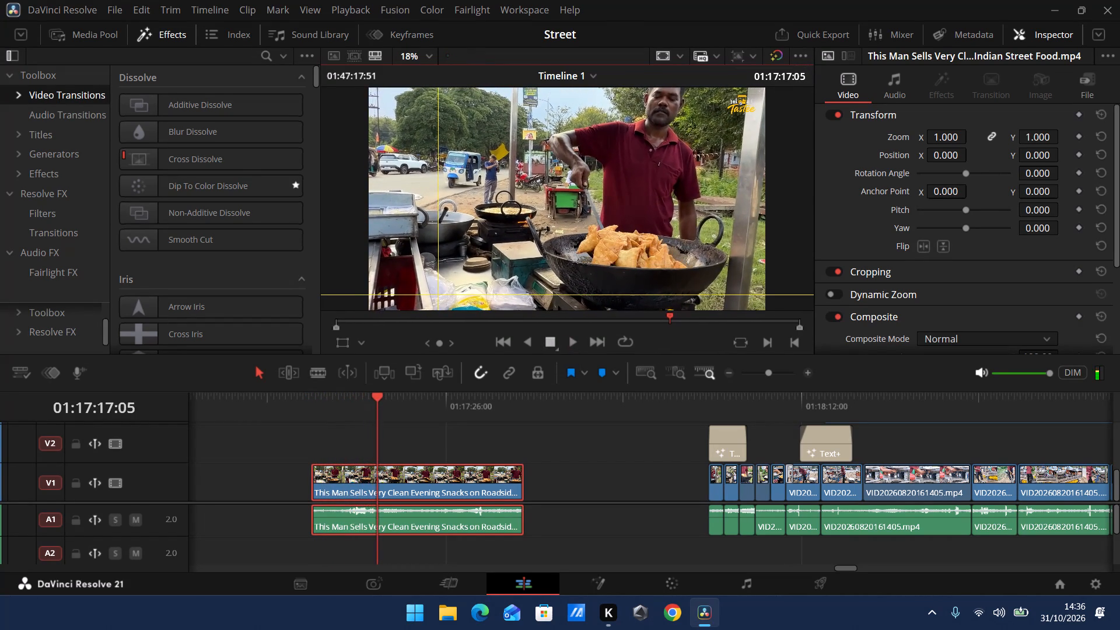
left_click_drag(371, 400, 370, 400)
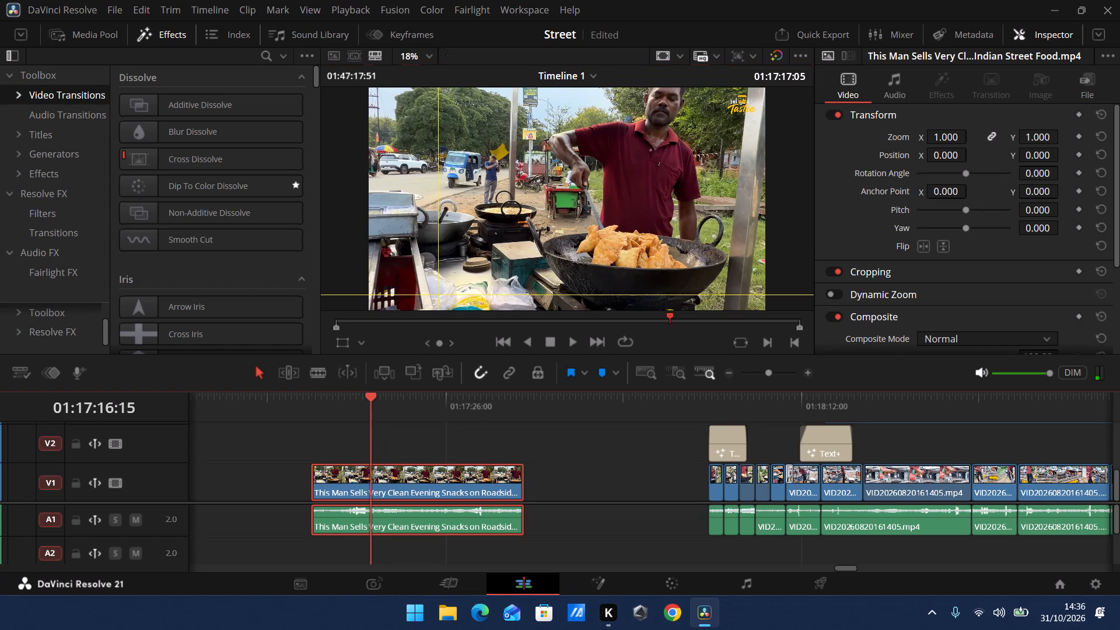
Split the pasted samosa segment's video and audio at 01:17:13:43 and again at about 01:17:18:48 to isolate the samosa-lifting part.
left_click_drag(370, 400, 351, 397)
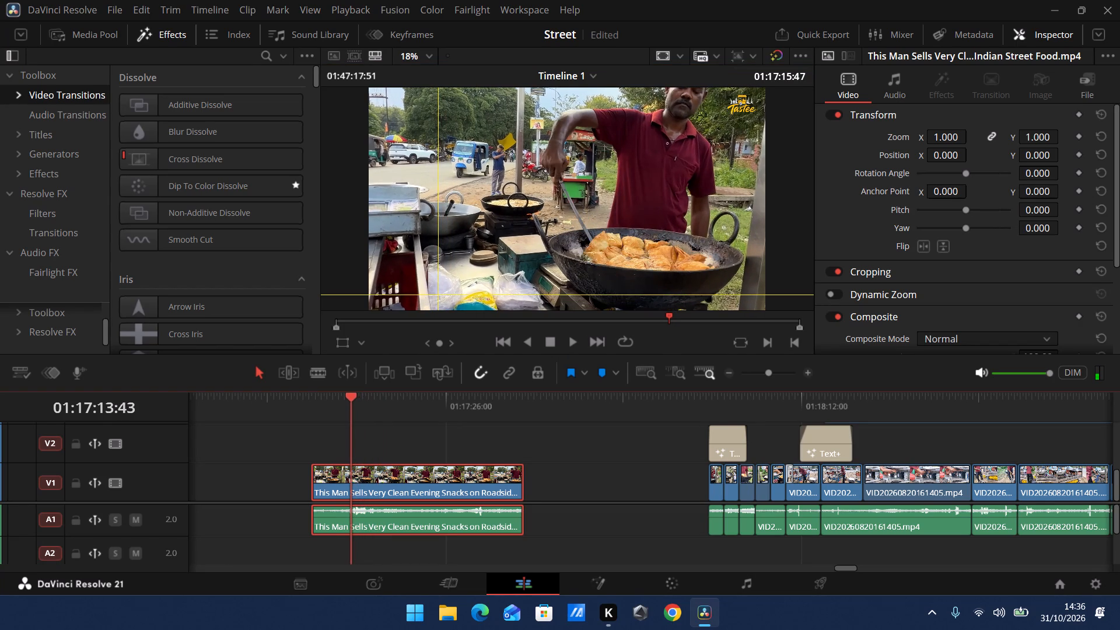
left_click_drag(351, 397, 351, 395)
left_click(324, 376)
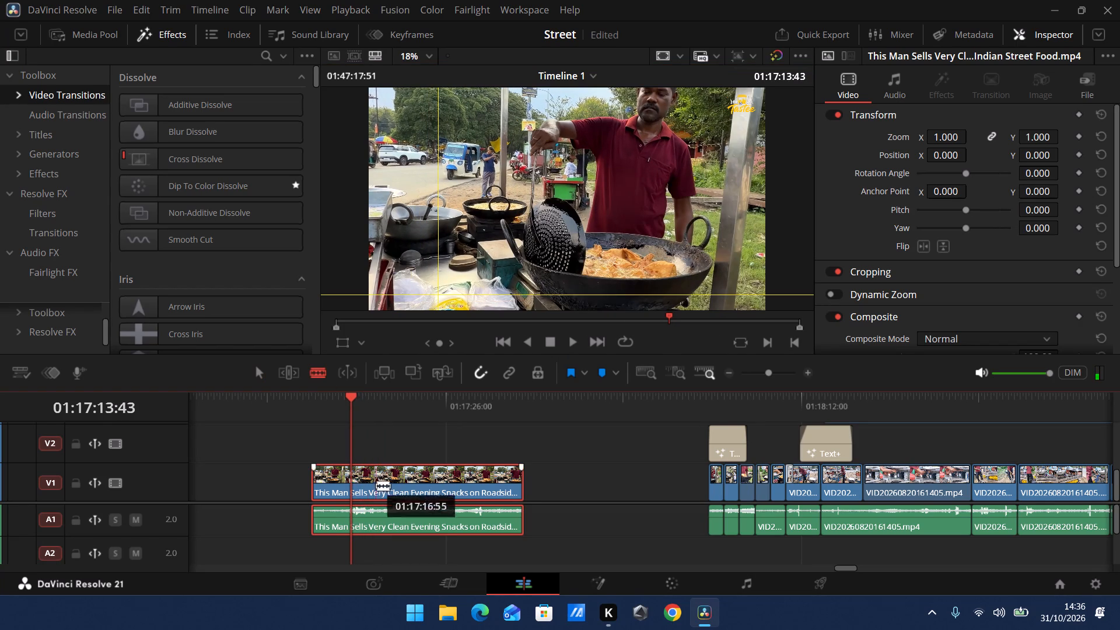
left_click(349, 484)
left_click(348, 526)
left_click(390, 474)
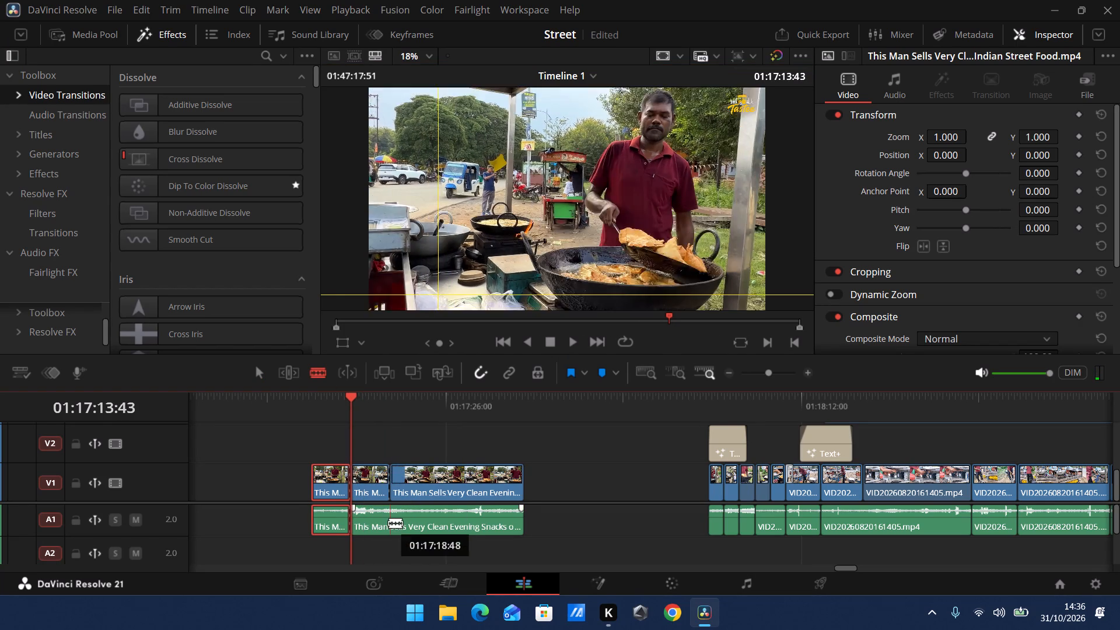
left_click(388, 523)
left_click(260, 369)
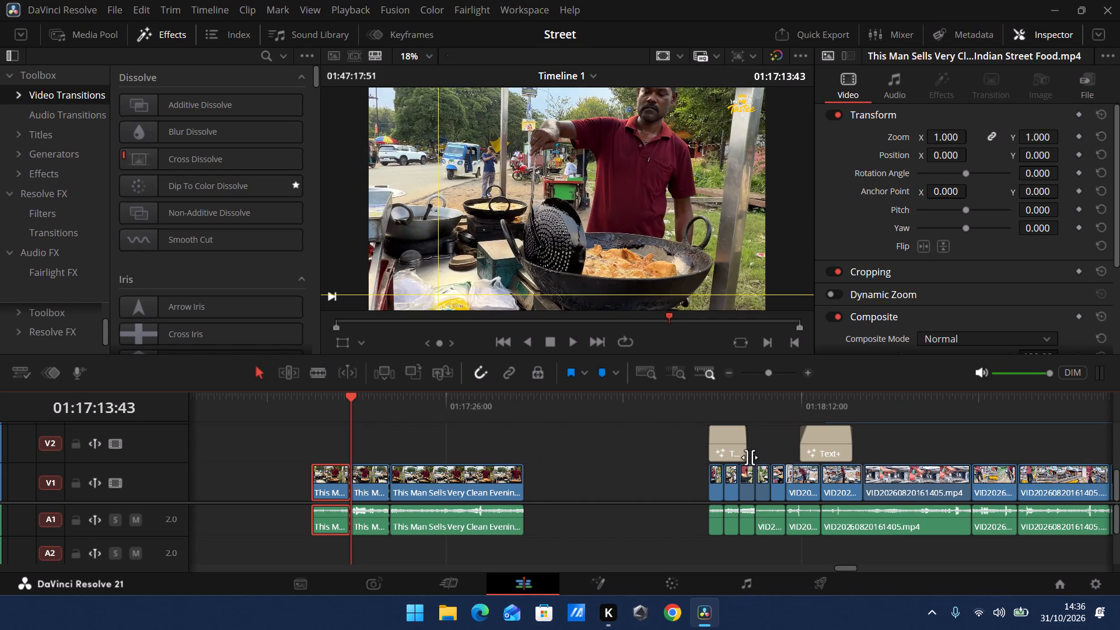
Copy the third montage clip with its audio and paste it into the empty area after the samosa pieces, starting at 01:17:40:46.
left_click_drag(747, 545, 744, 474)
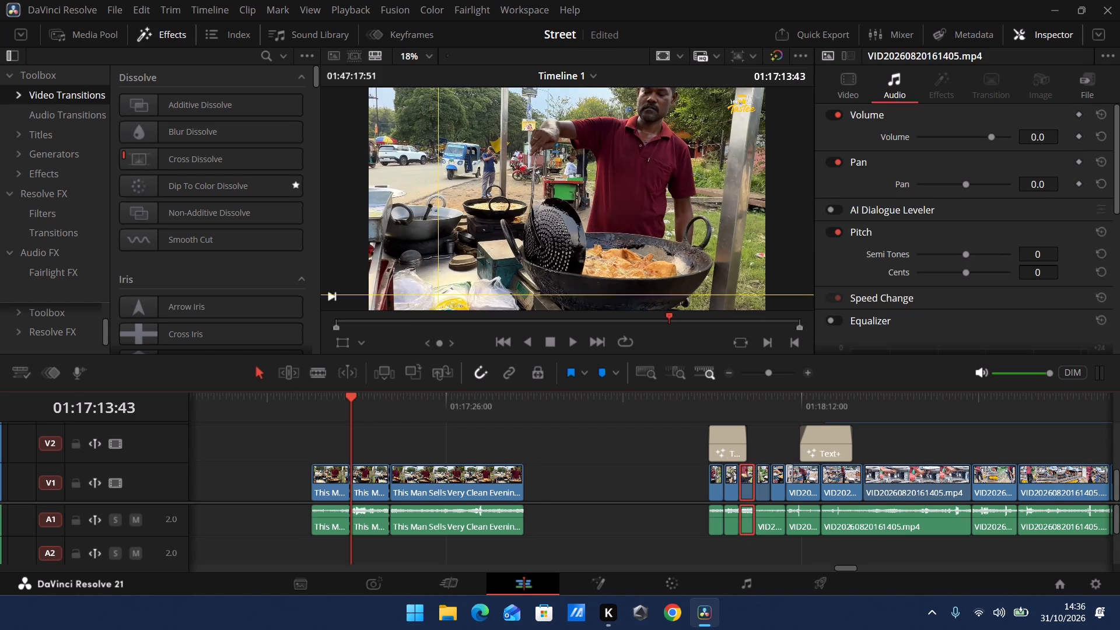
key("ctrl+c")
left_click(560, 411, "ctrl")
key("ctrl+v")
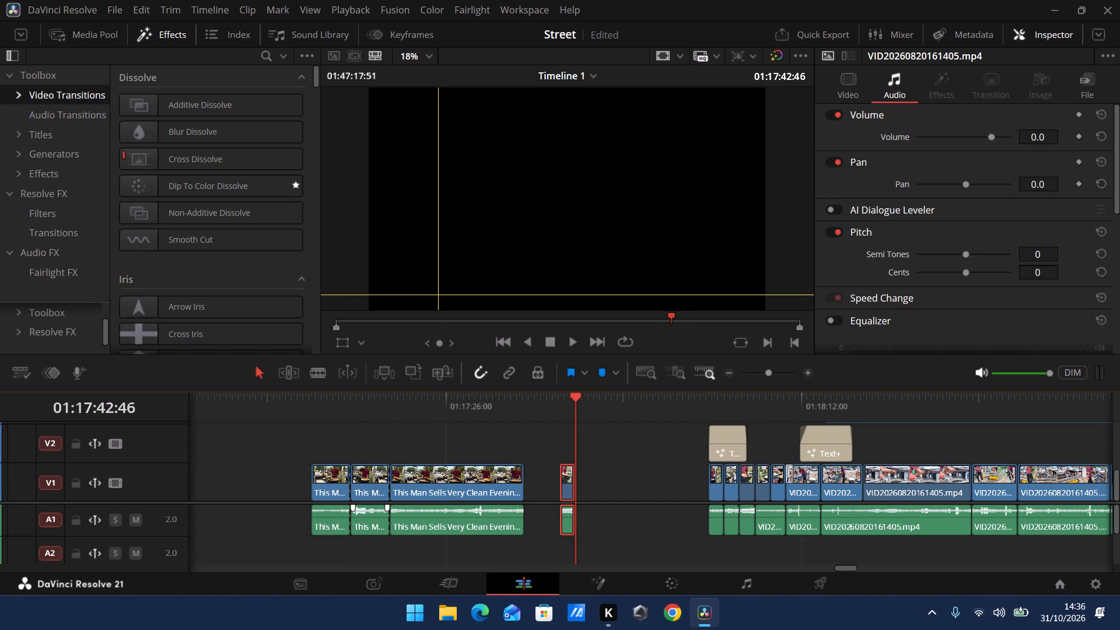
Move the middle samosa piece over the pasted montage clip, with its video on V2 and its audio on A2.
left_click_drag(367, 449, 366, 519)
left_click_drag(377, 521, 547, 560)
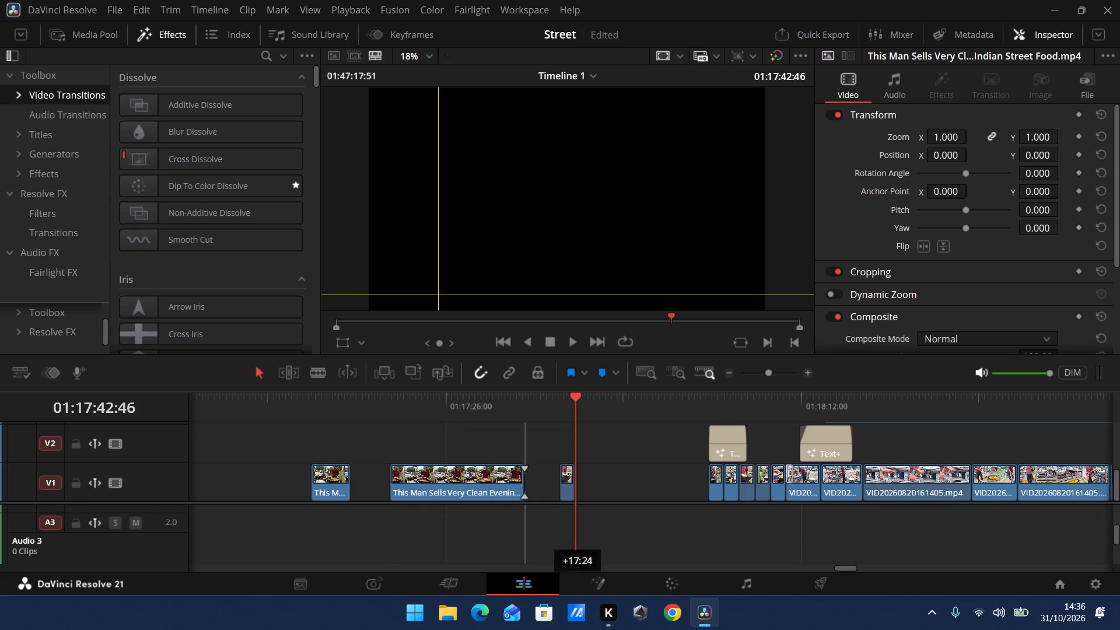
left_click_drag(547, 560, 574, 560)
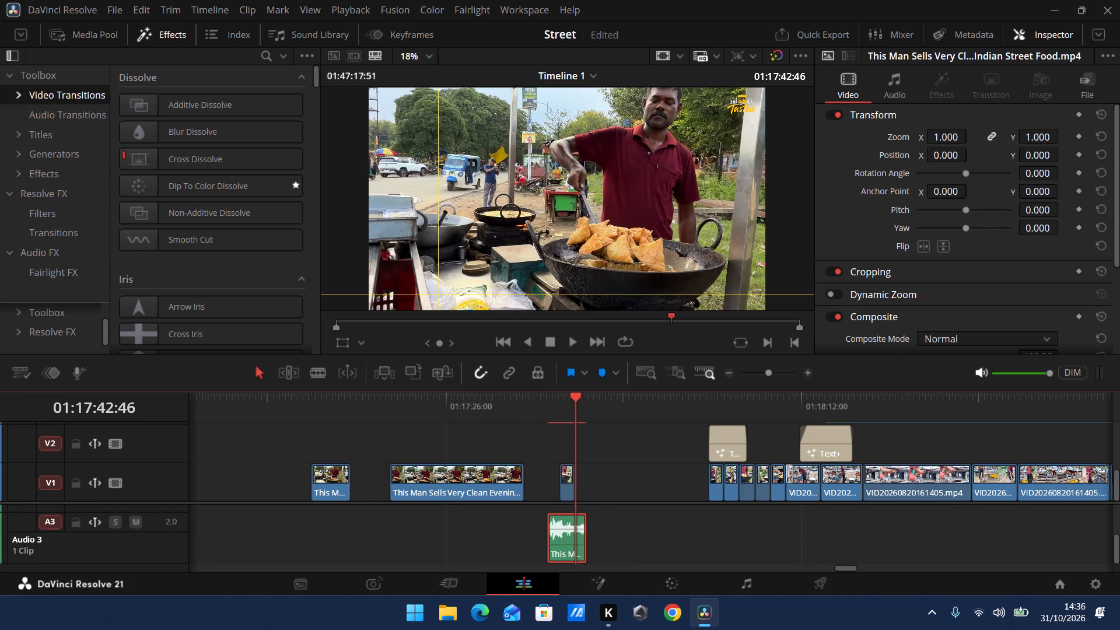
left_click_drag(617, 503, 659, 439)
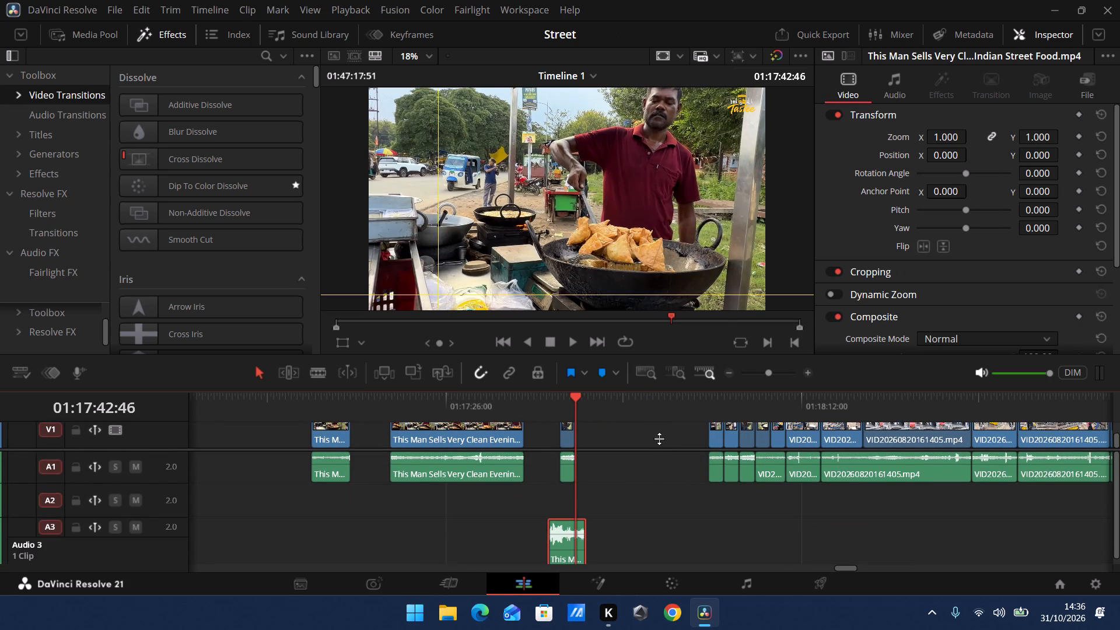
left_click_drag(659, 439, 657, 439)
left_click_drag(570, 545, 569, 506)
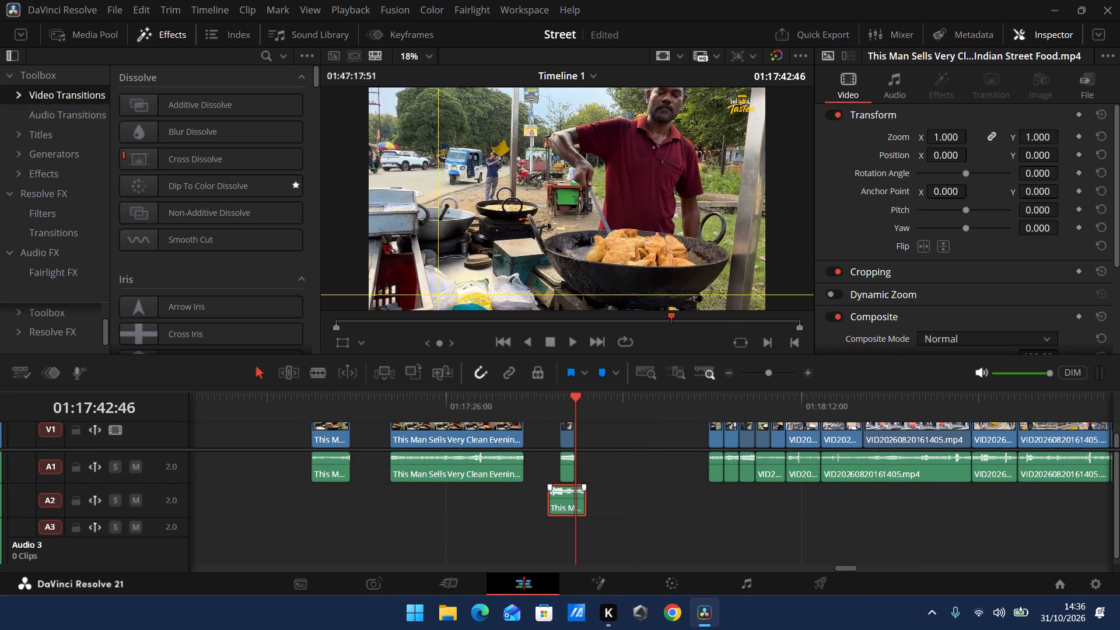
Set the moved samosa piece's audio volume to -4.0.
left_click(568, 504)
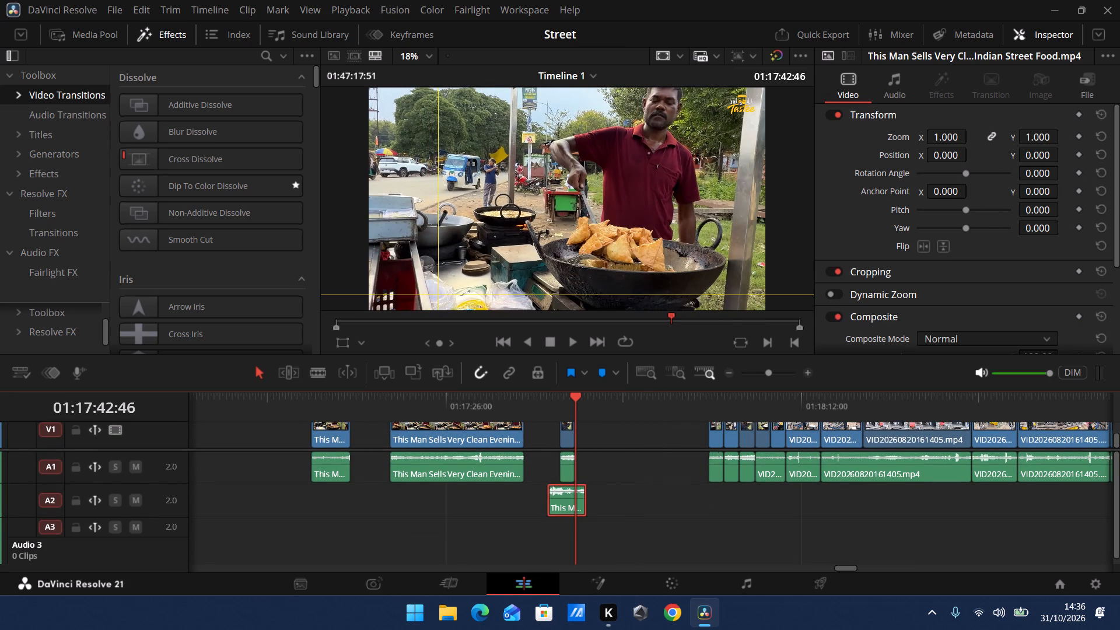
left_click_drag(650, 449, 654, 506)
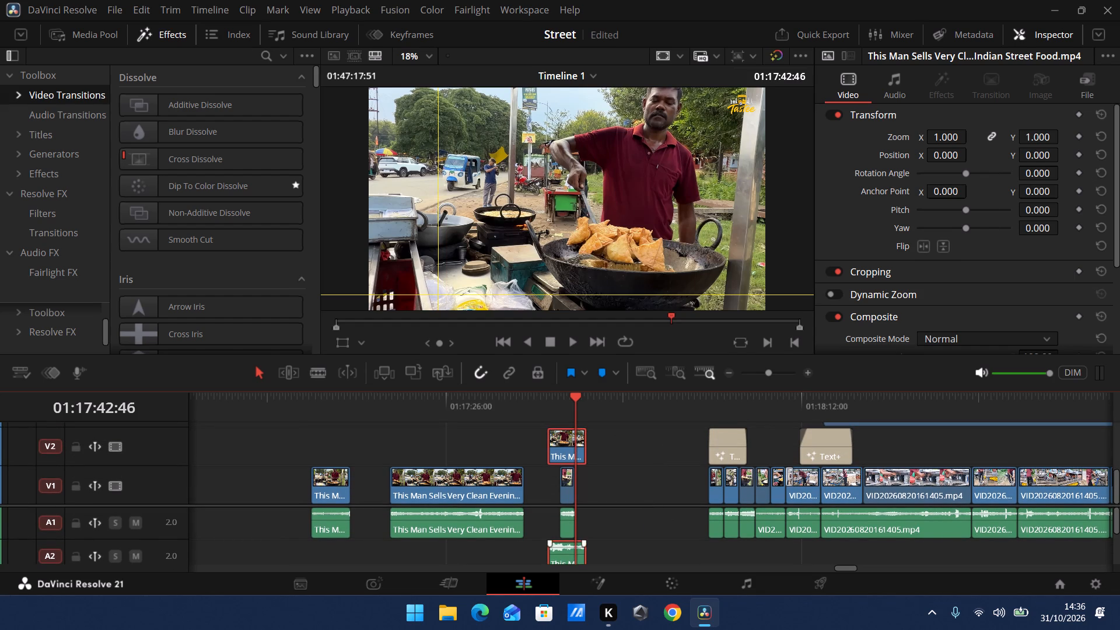
left_click(892, 83)
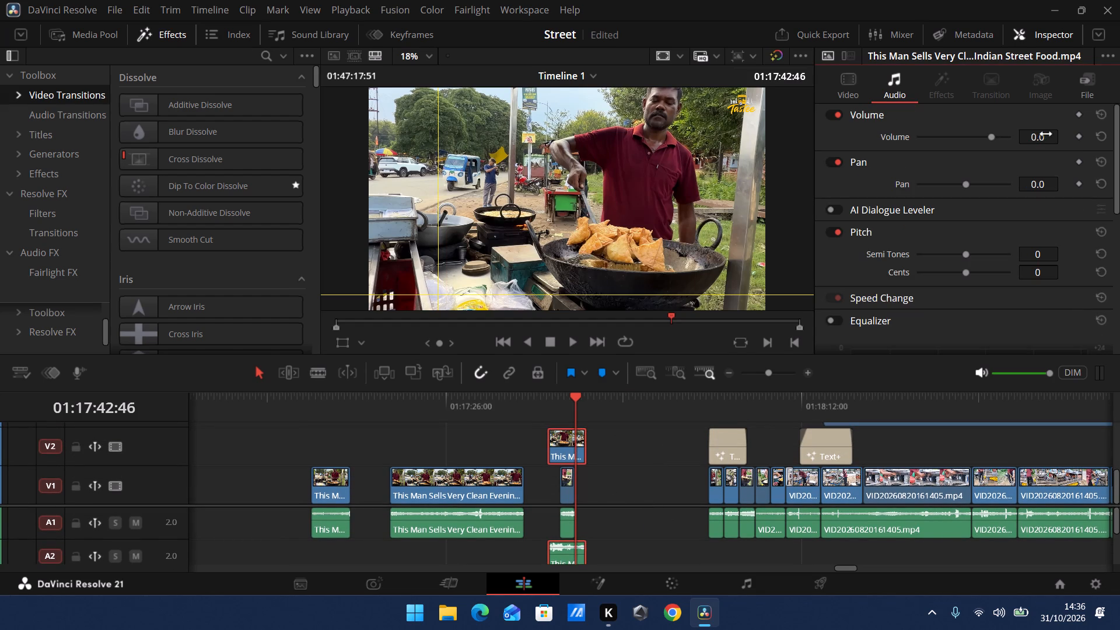
left_click(1046, 134)
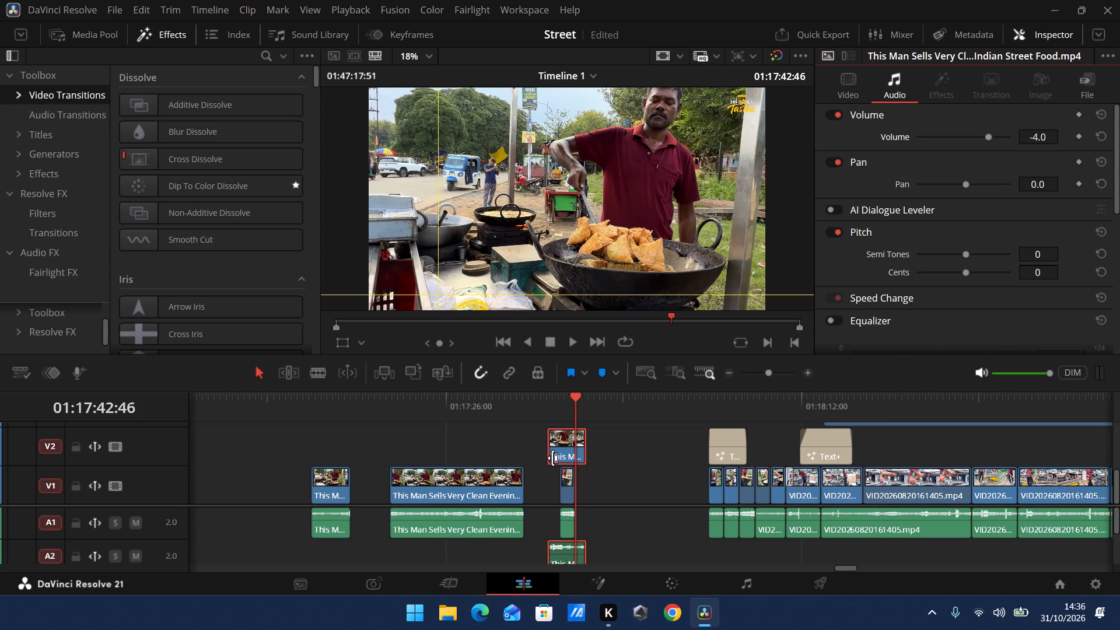
Trim the samosa piece's start to 01:17:40:46, in line with the montage clip below it, and preview the result.
left_click(562, 442)
left_click(556, 397)
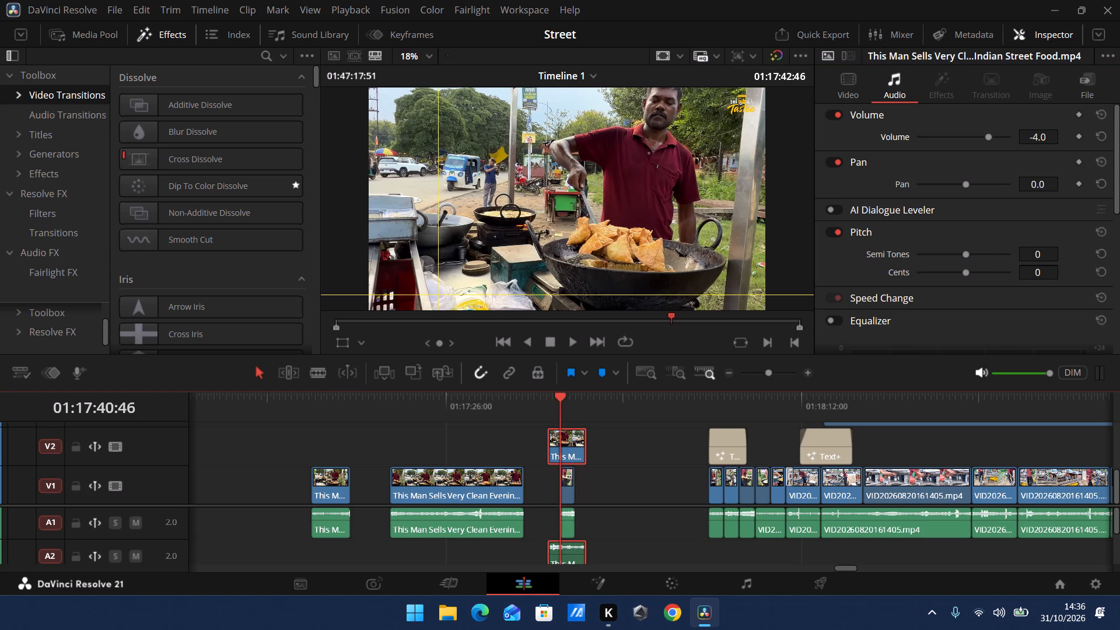
left_click(573, 344)
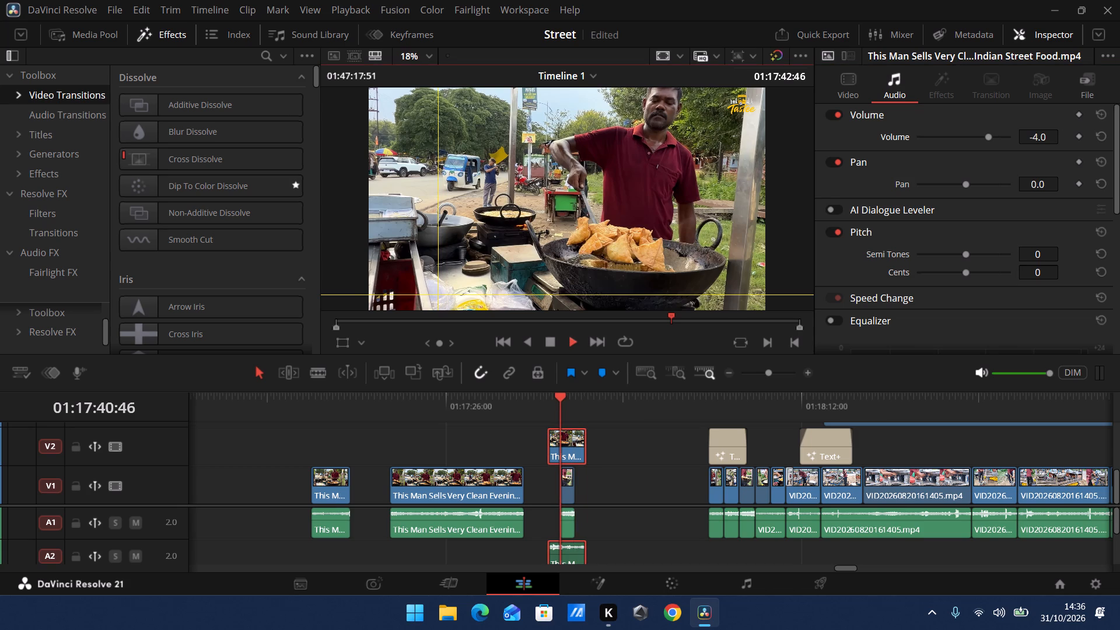
left_click(552, 339)
left_click(567, 397)
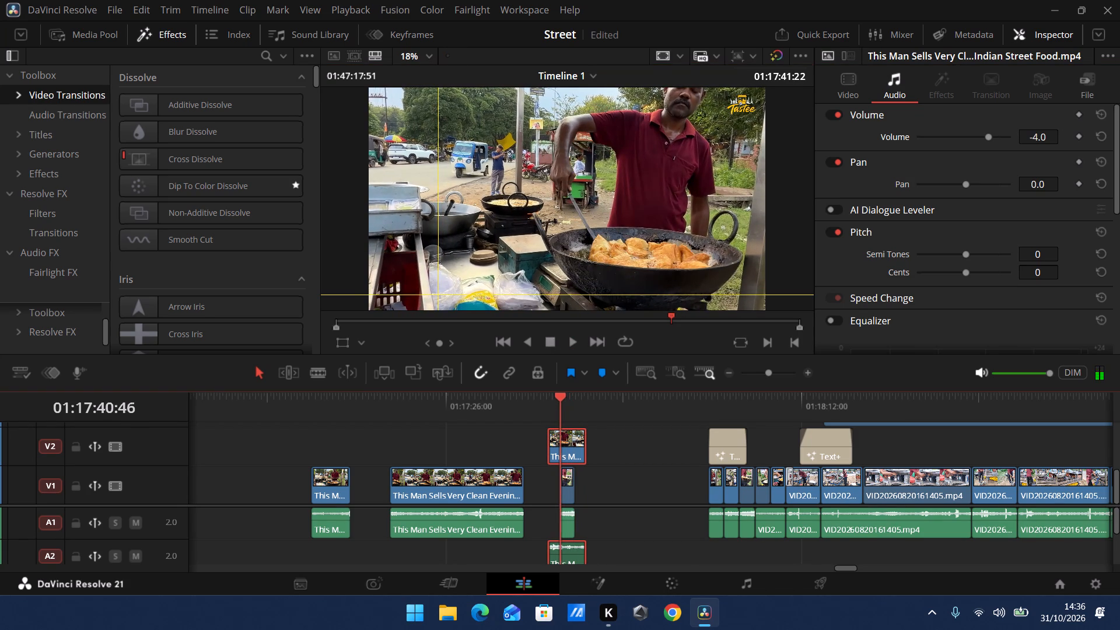
left_click_drag(549, 444, 563, 445)
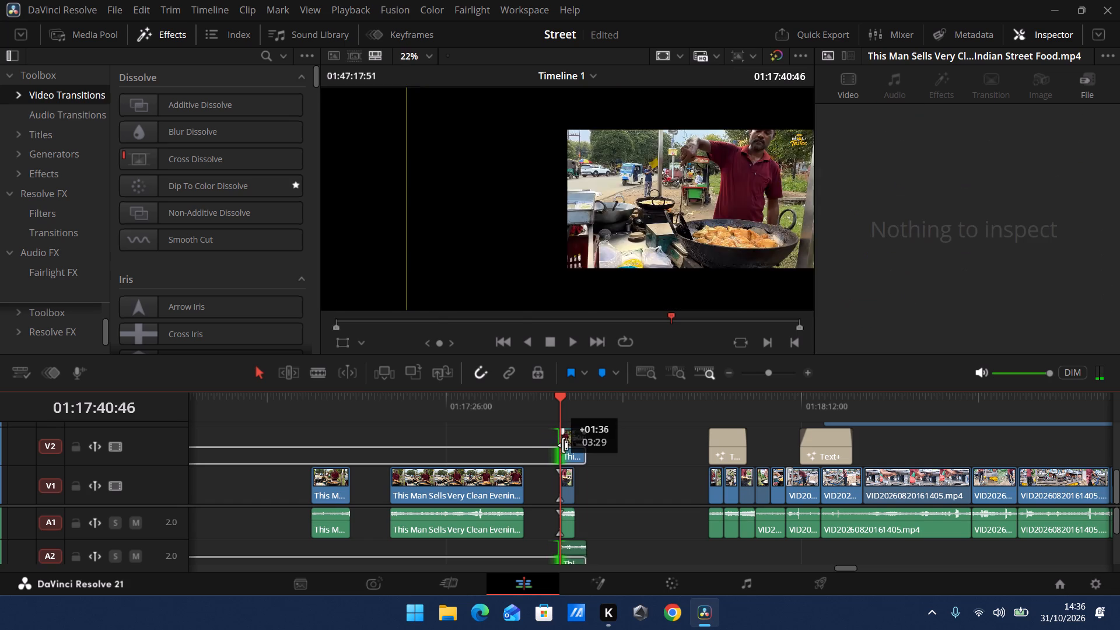
left_click(572, 341)
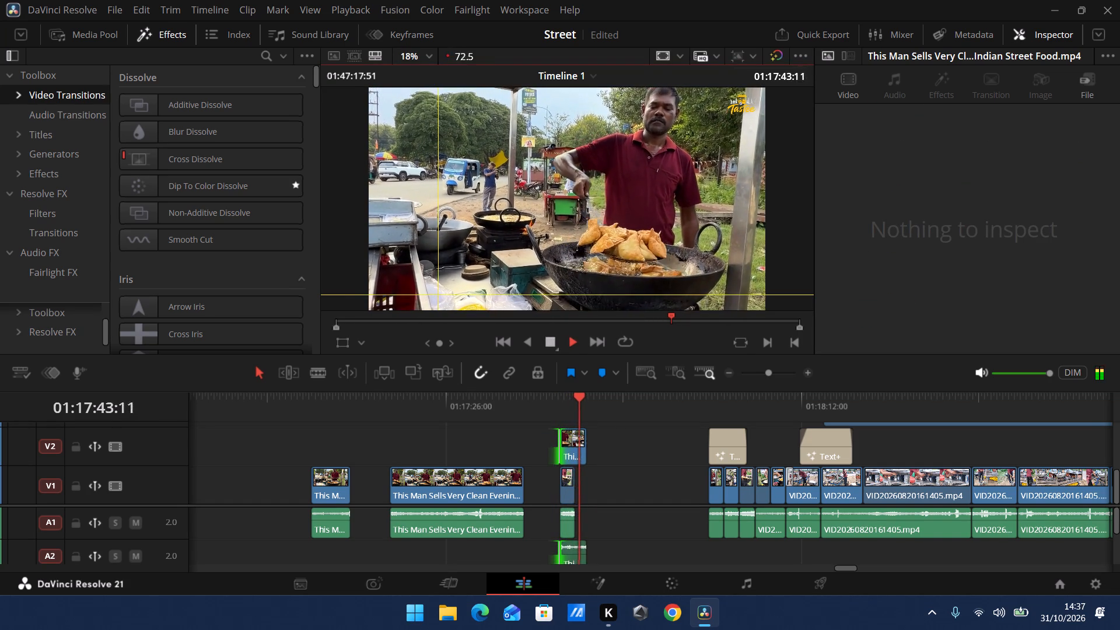
left_click(549, 347)
Trim the ends of the samosa piece's video and audio to 01:17:42:46, matching the end of the montage clip below.
left_click(780, 372)
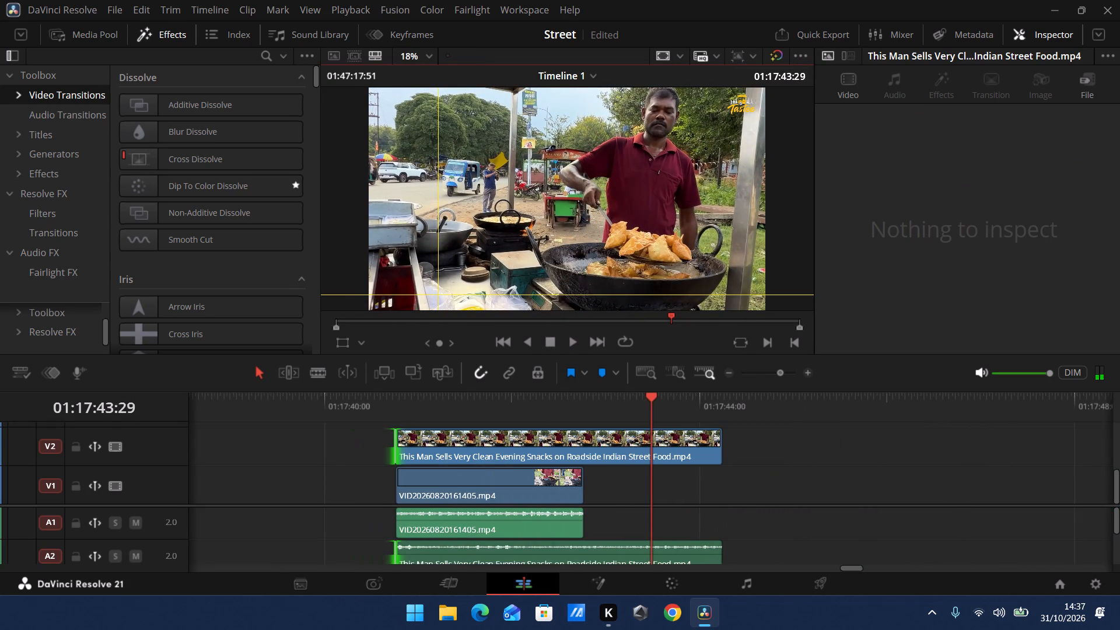
left_click(584, 414)
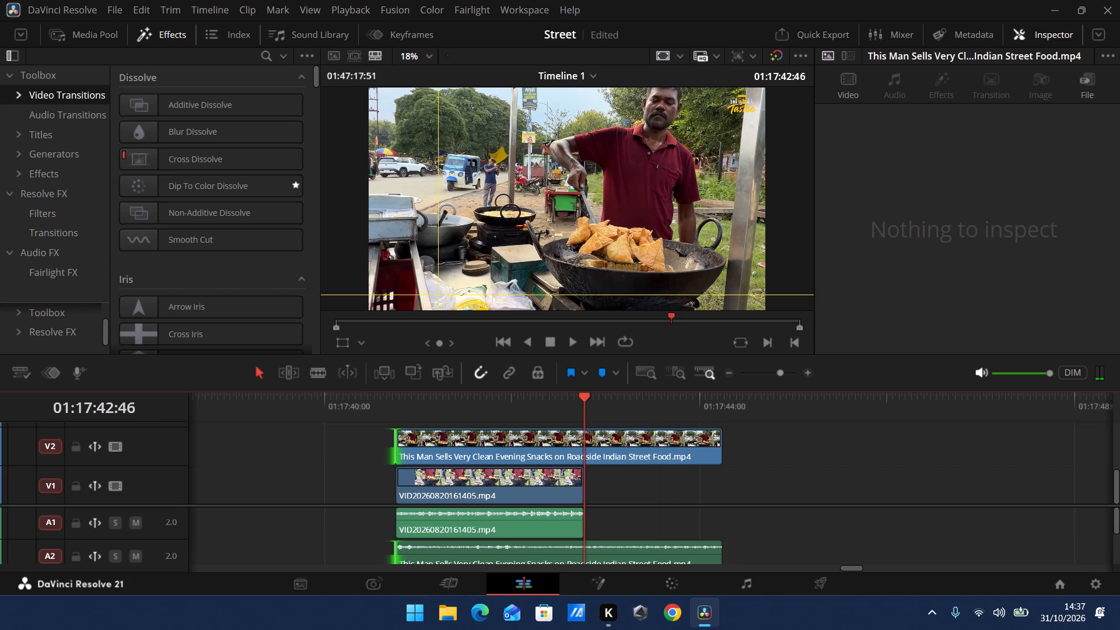
left_click_drag(723, 450, 588, 456)
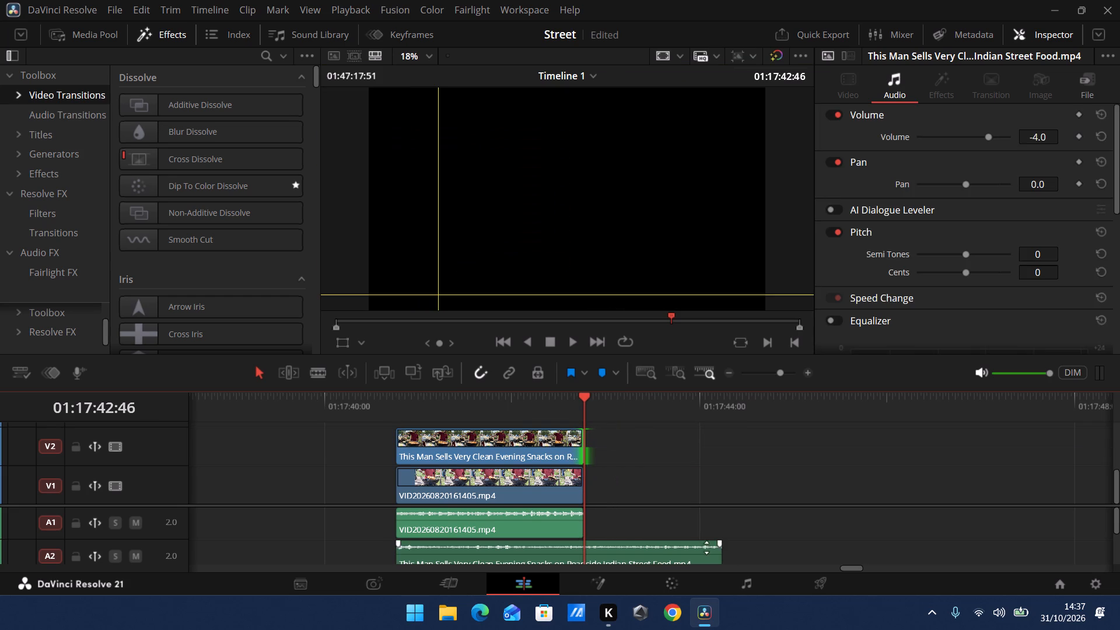
left_click_drag(719, 553, 584, 544)
Enlarge the V2 samosa clip to zoom 1.260 and set its Position X to -324, checking the frame at 01:17:42:11.
left_click(556, 443)
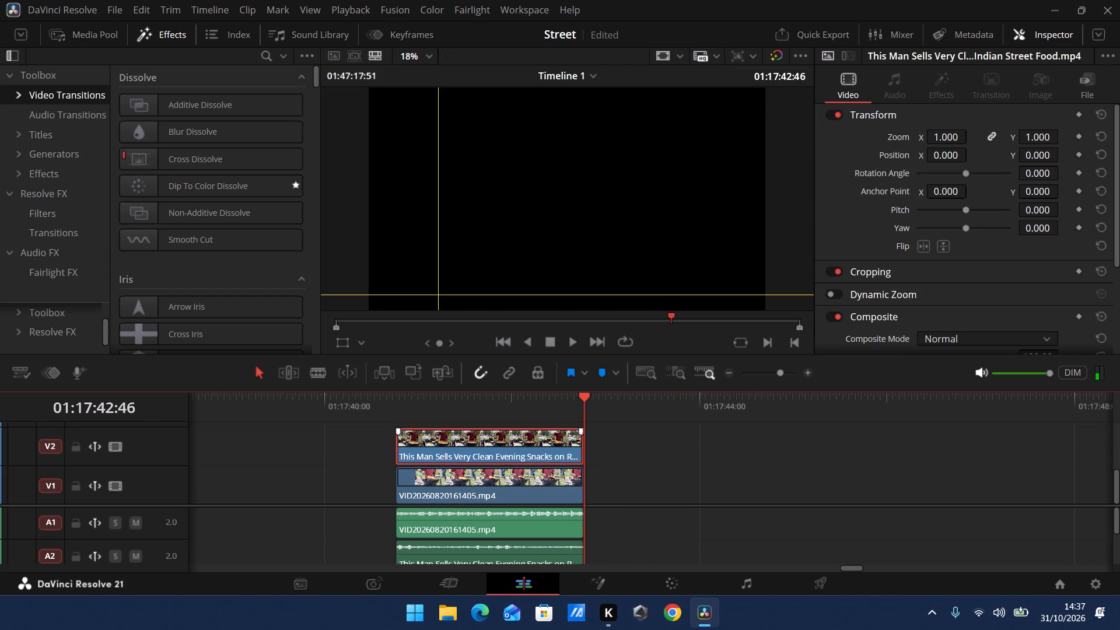
left_click(530, 400)
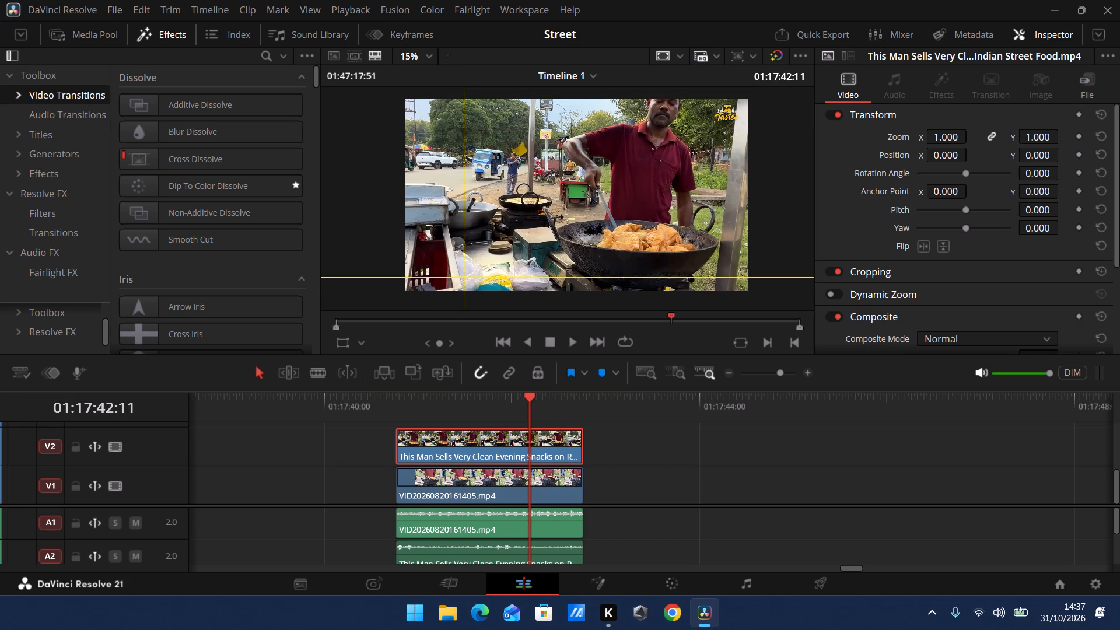
left_click_drag(943, 136, 956, 139)
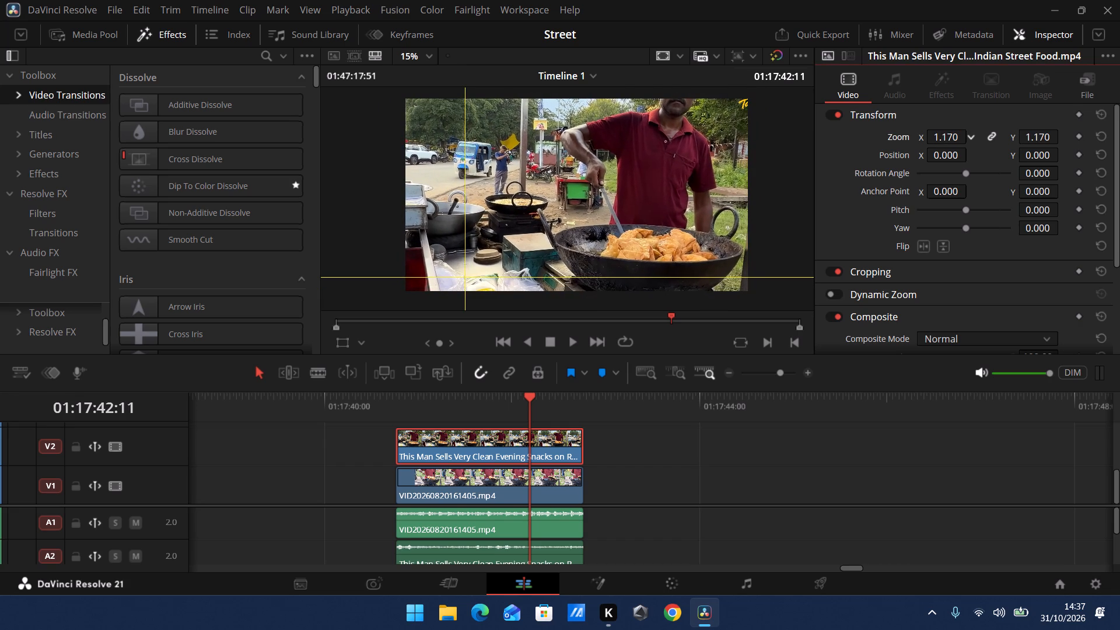
left_click_drag(956, 139, 961, 140)
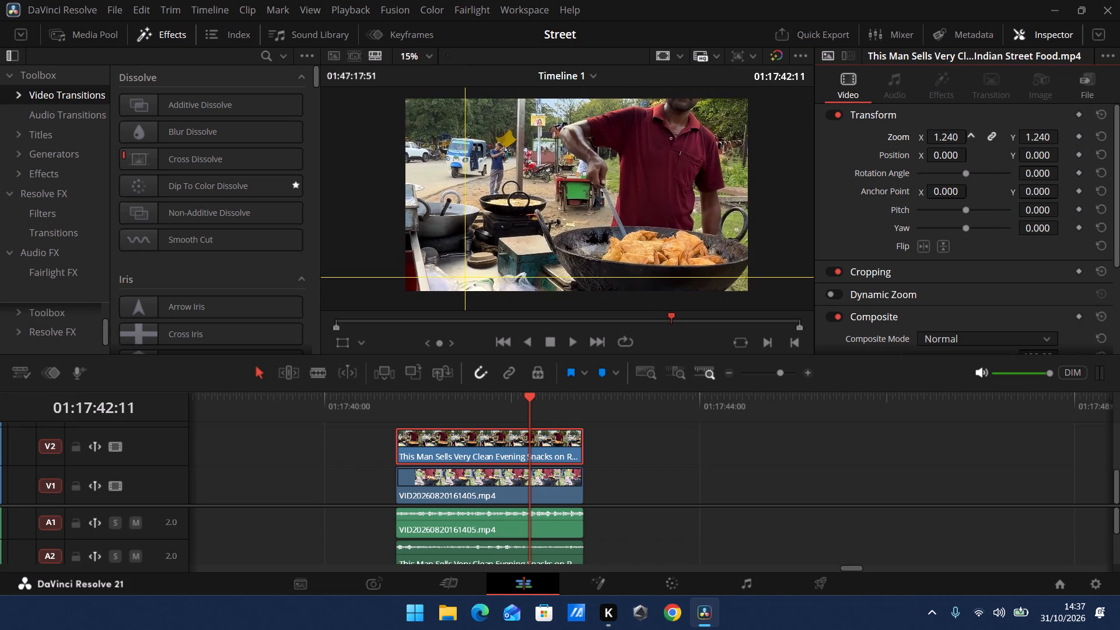
left_click_drag(961, 140, 963, 140)
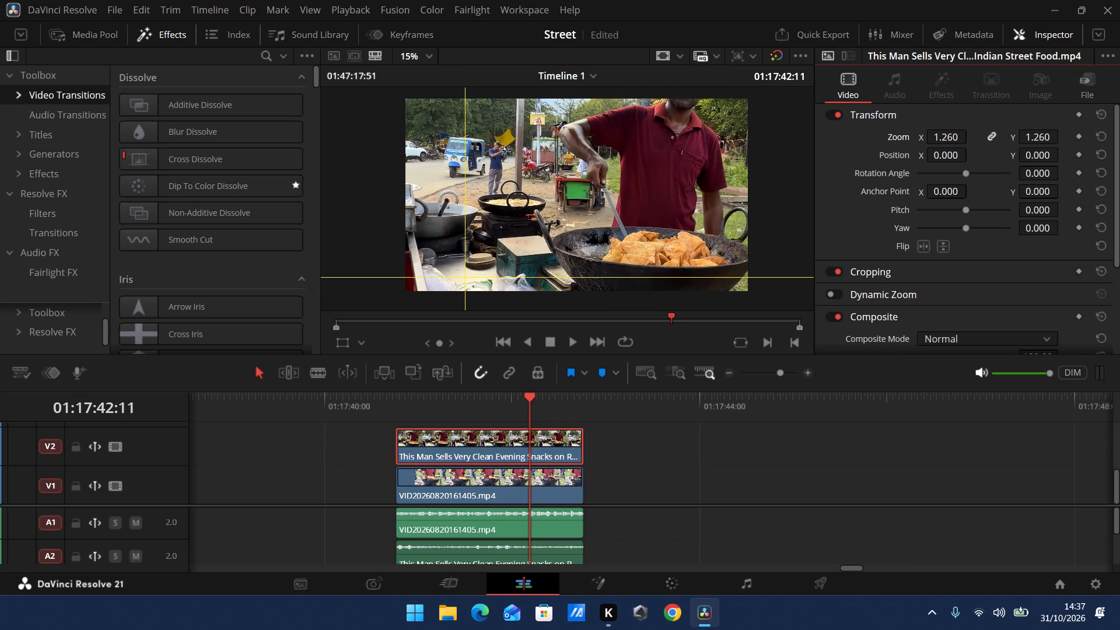
left_click_drag(946, 155, 710, 167)
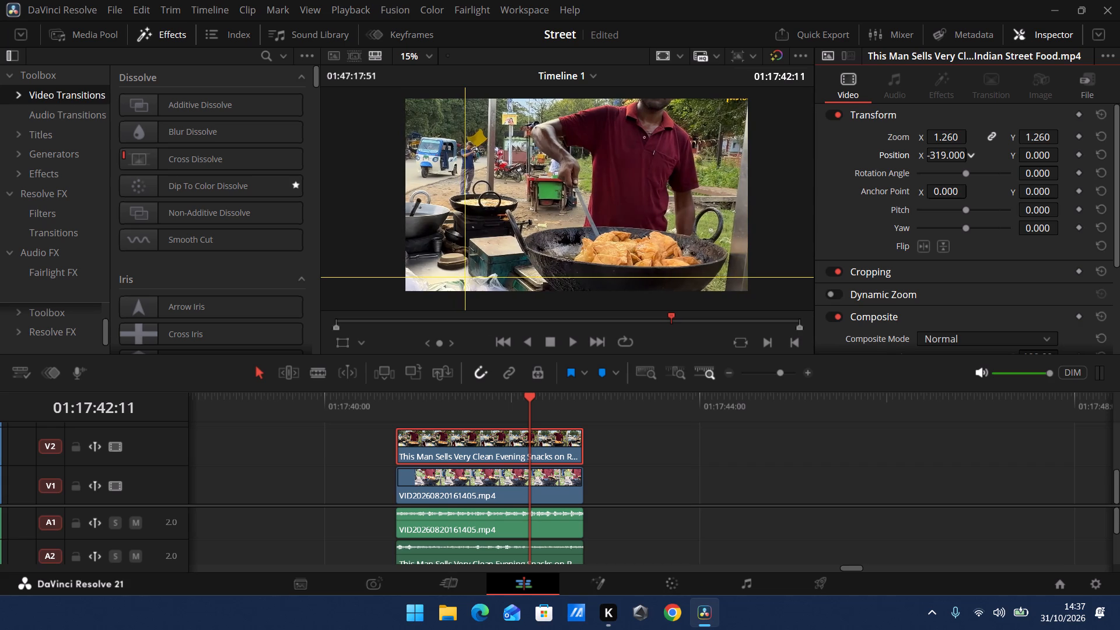
left_click_drag(710, 167, 709, 167)
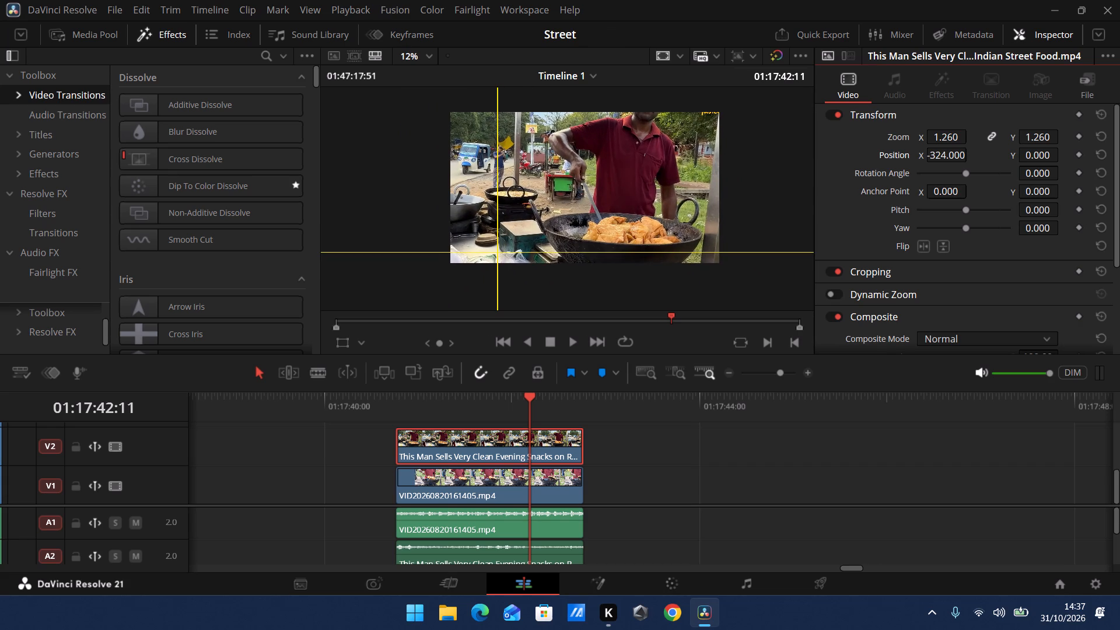
Set the V2 samosa clip's zoom to 1.350 and its Position Y to 113.
left_click_drag(953, 139, 954, 139)
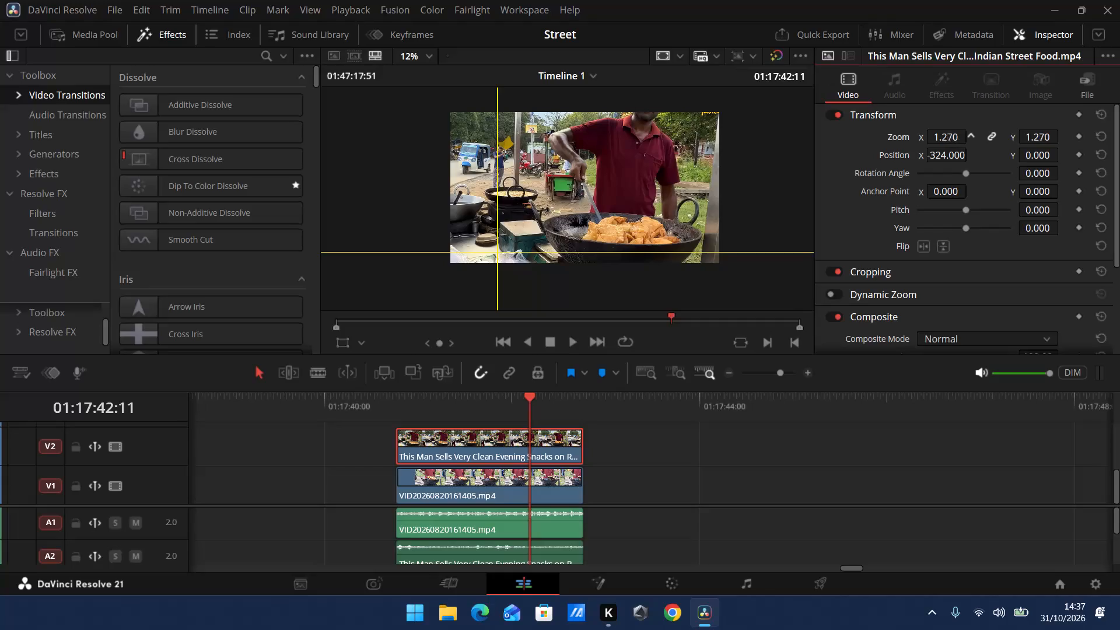
left_click_drag(954, 139, 964, 145)
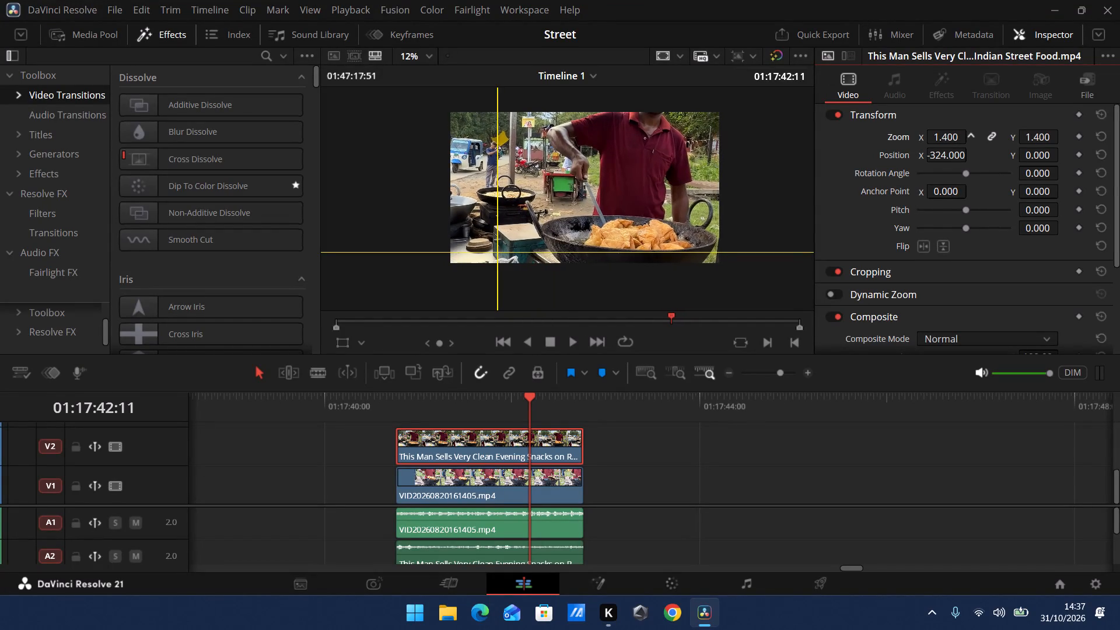
left_click_drag(964, 145, 965, 147)
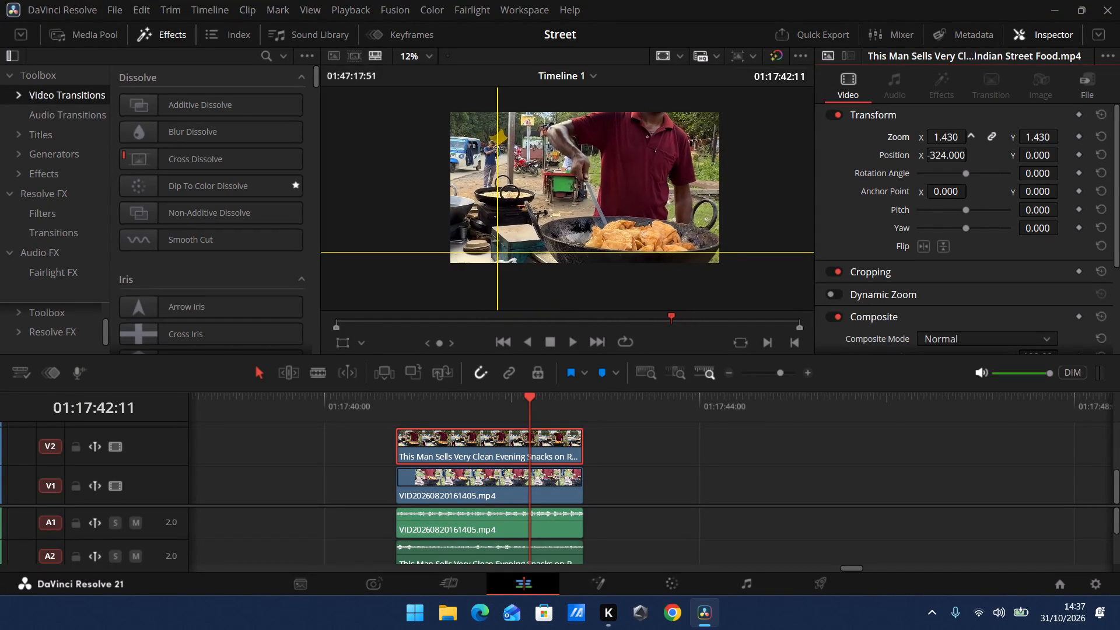
left_click_drag(965, 147, 963, 148)
left_click_drag(1043, 154, 1000, 156)
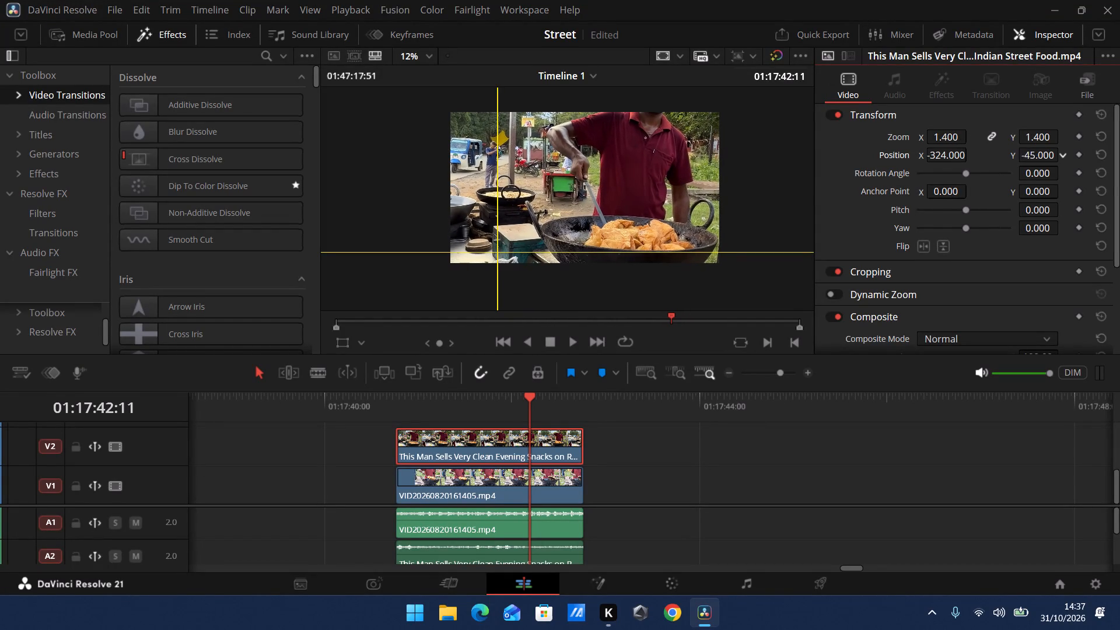
left_click_drag(1000, 156, 584, 321)
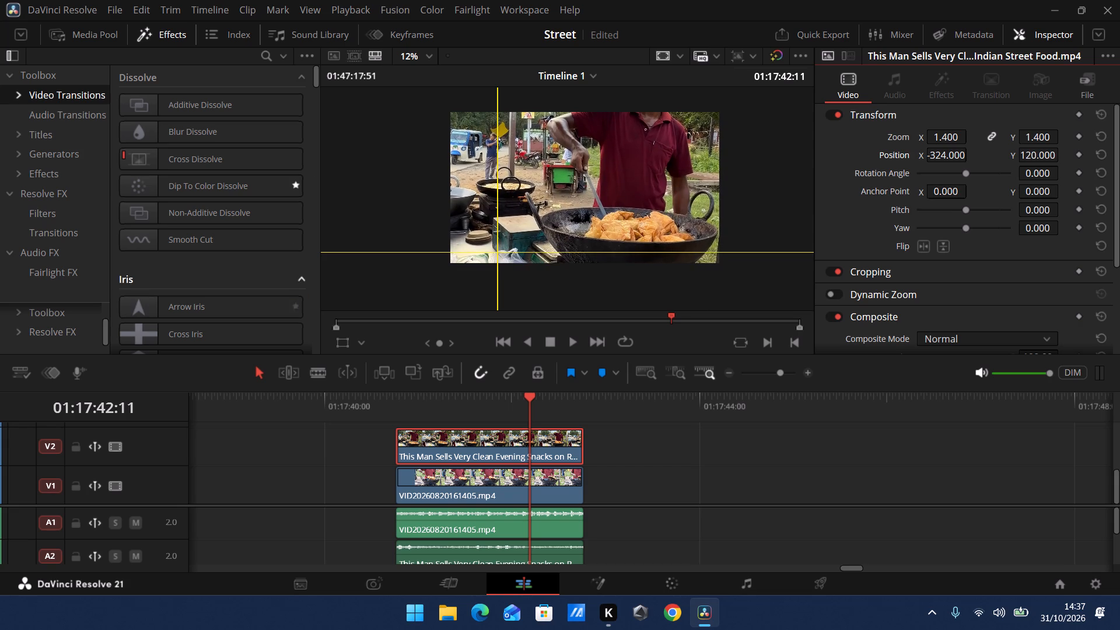
left_click(956, 136)
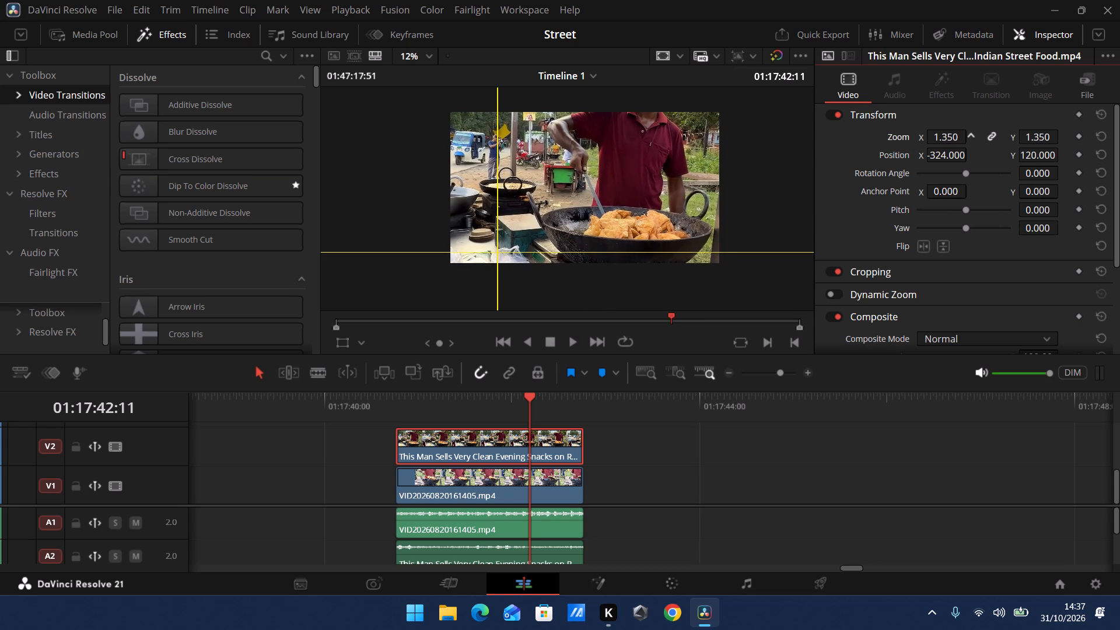
left_click_drag(1039, 156, 1016, 155)
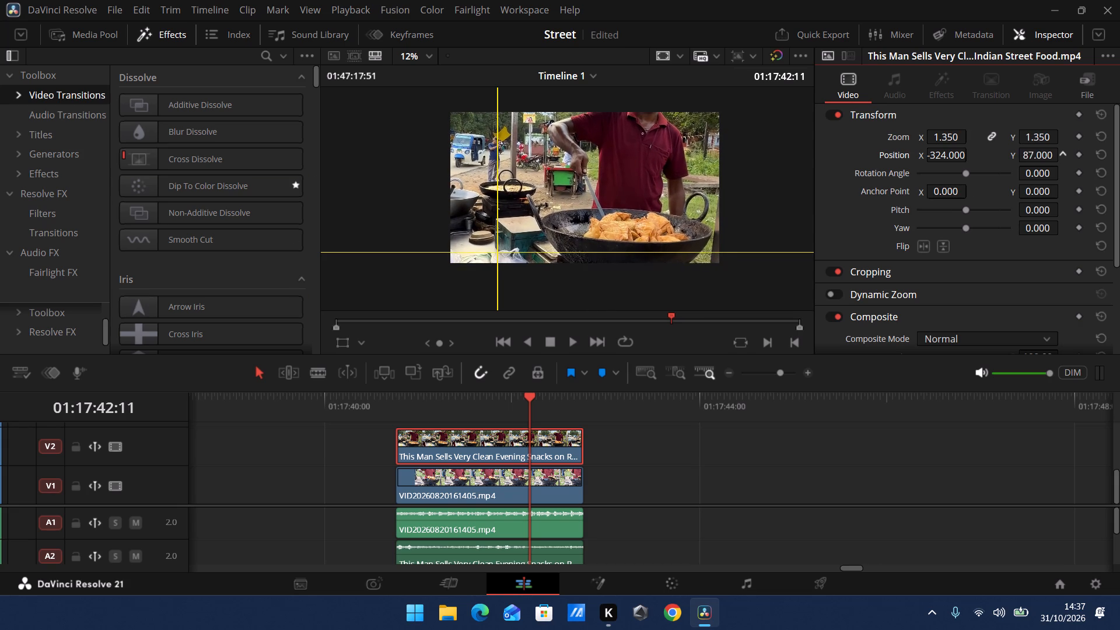
left_click_drag(1016, 155, 1019, 158)
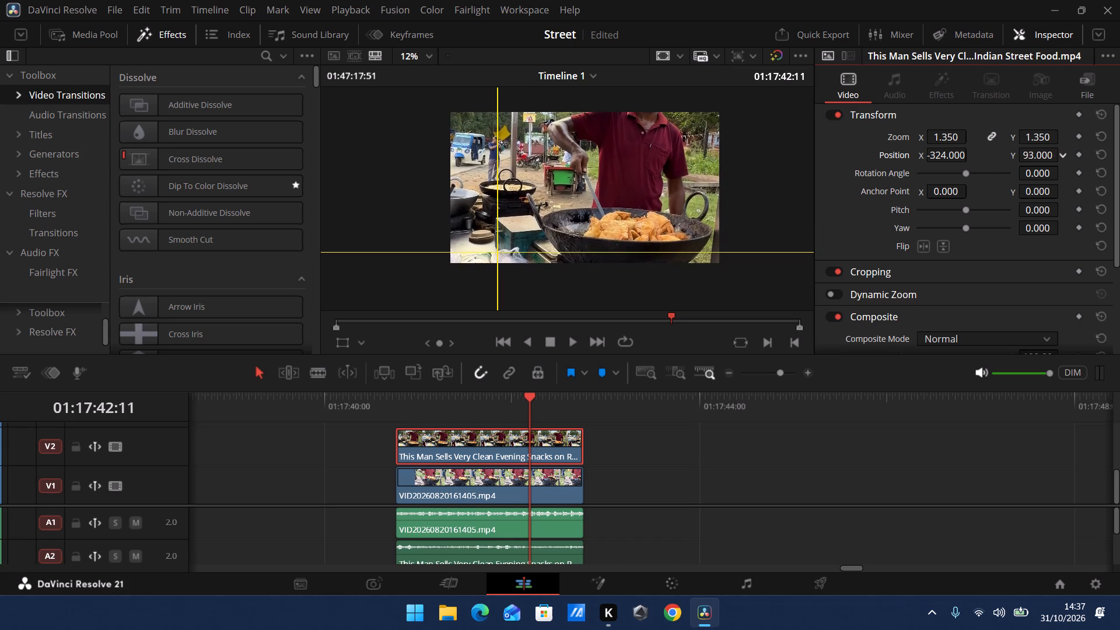
left_click_drag(1019, 158, 1034, 163)
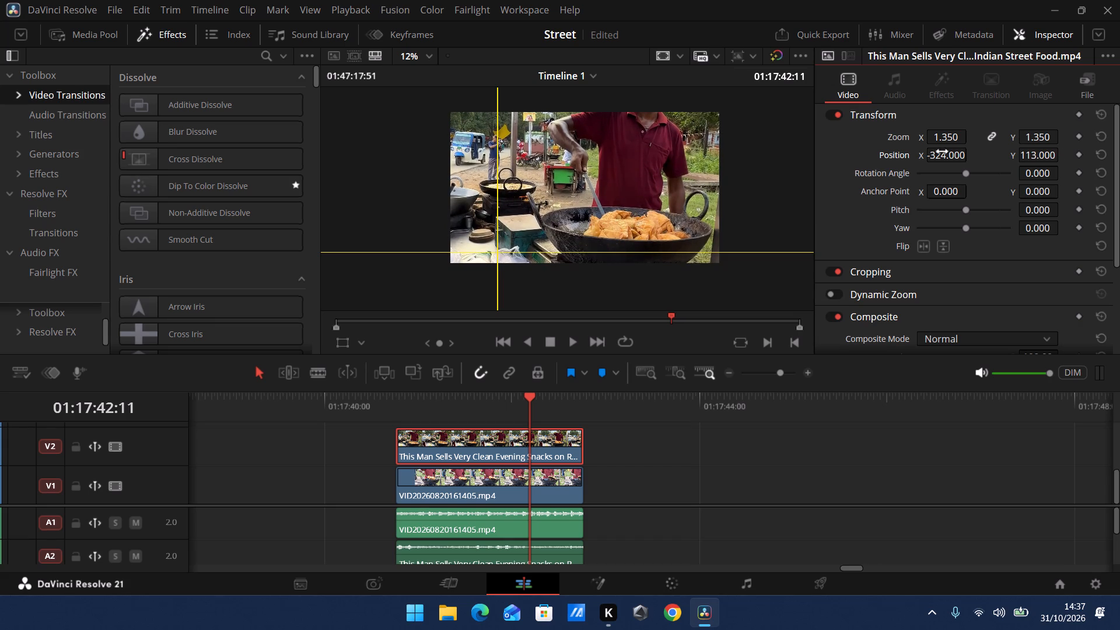
Shift the samosa clip's Position X to -2521 to uncover the V1 clip beneath, and disable that V1 clip.
left_click_drag(950, 157, 407, 192)
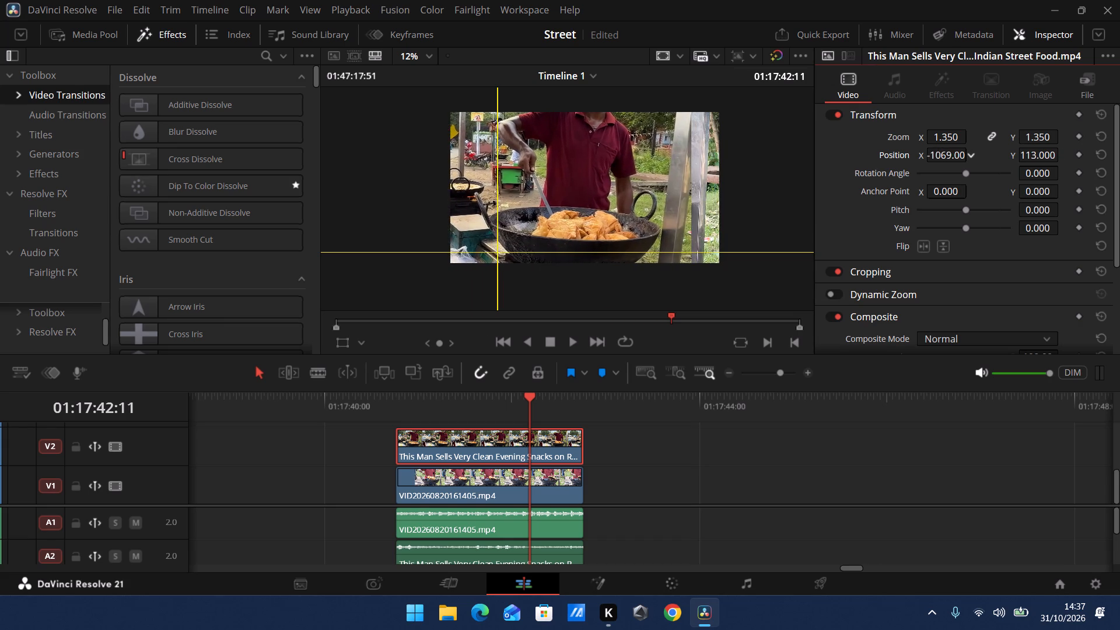
left_click_drag(407, 192, 458, 329)
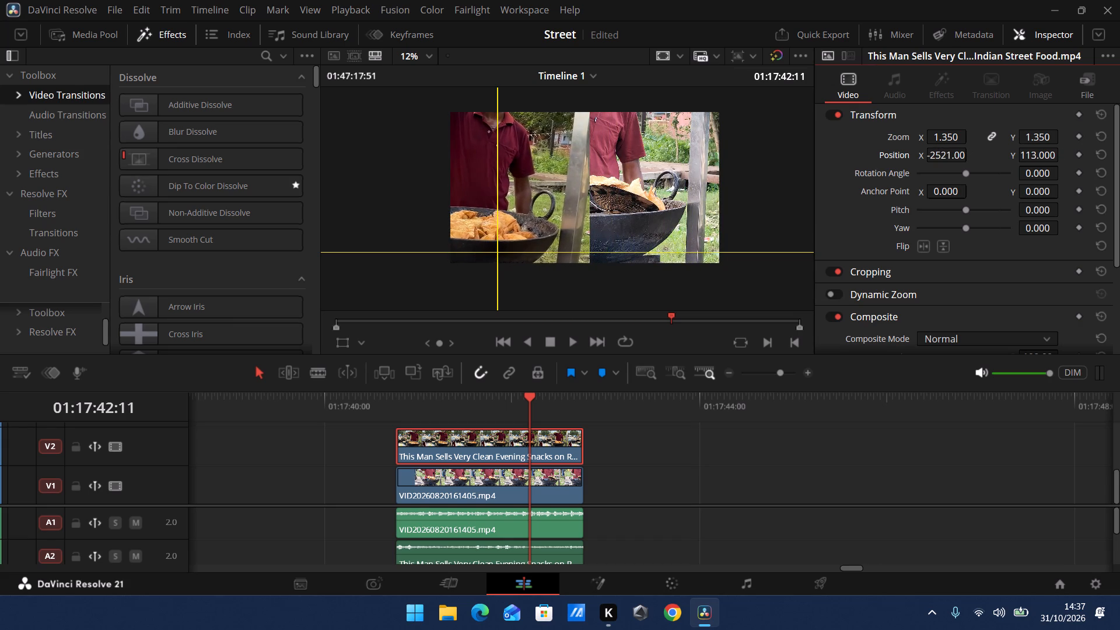
left_click(491, 490)
key("d")
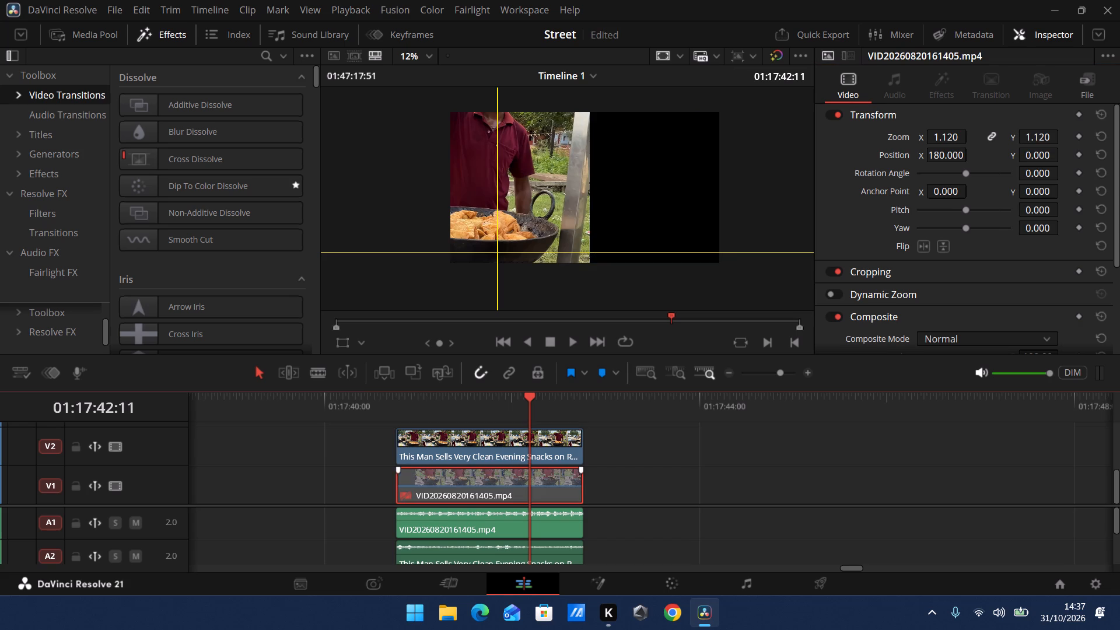
left_click_drag(952, 156, 642, 316)
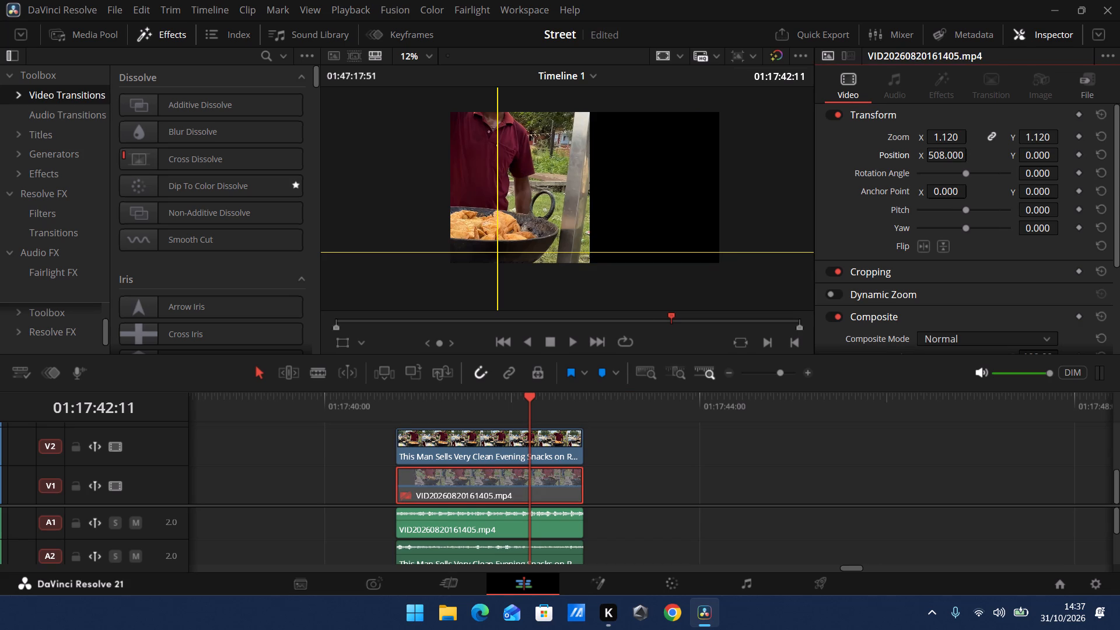
key("ctrl+z")
Set the V2 samosa clip's Position X to -516 and preview the reframed shot full screen from 01:17:40:46.
left_click(485, 449)
left_click_drag(948, 156, 958, 156)
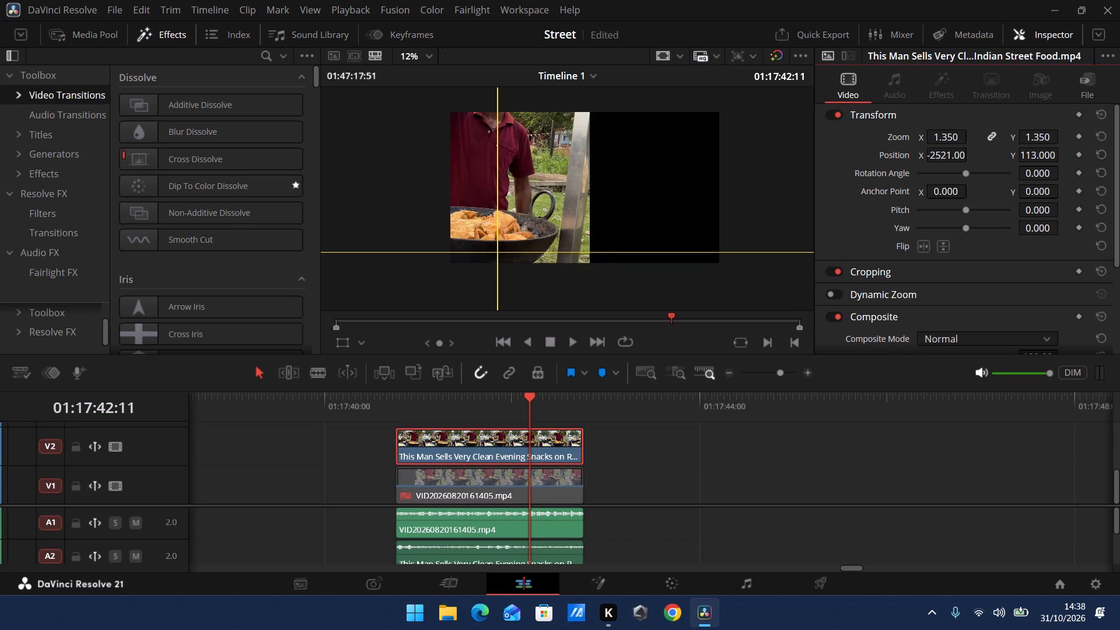
left_click_drag(958, 156, 1119, 134)
left_click_drag(947, 156, 984, 293)
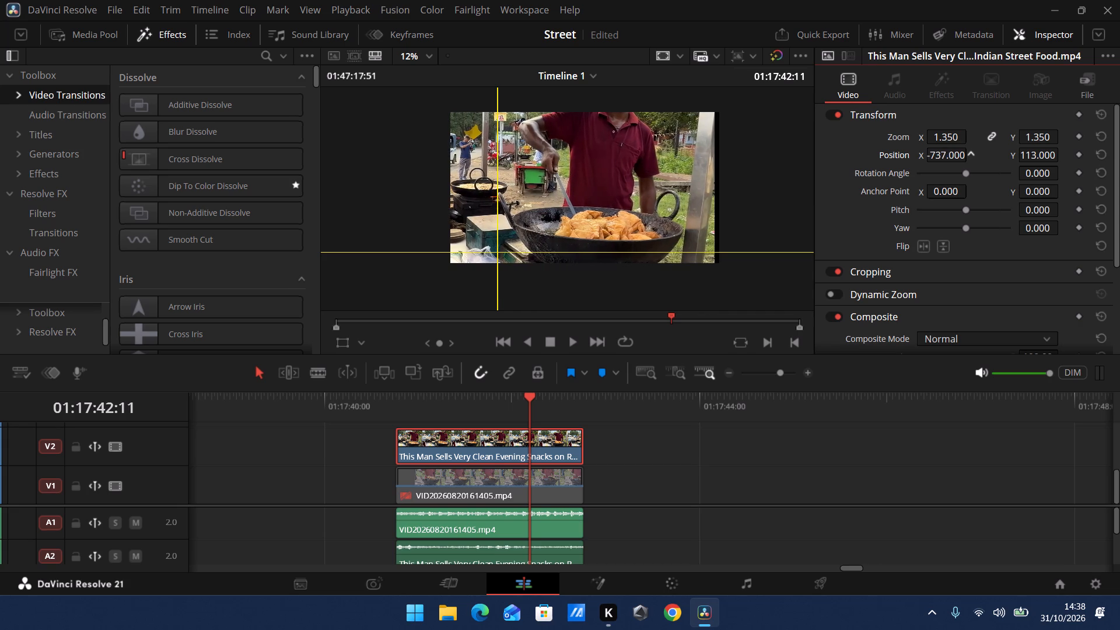
left_click_drag(984, 293, 599, 317)
left_click(397, 409)
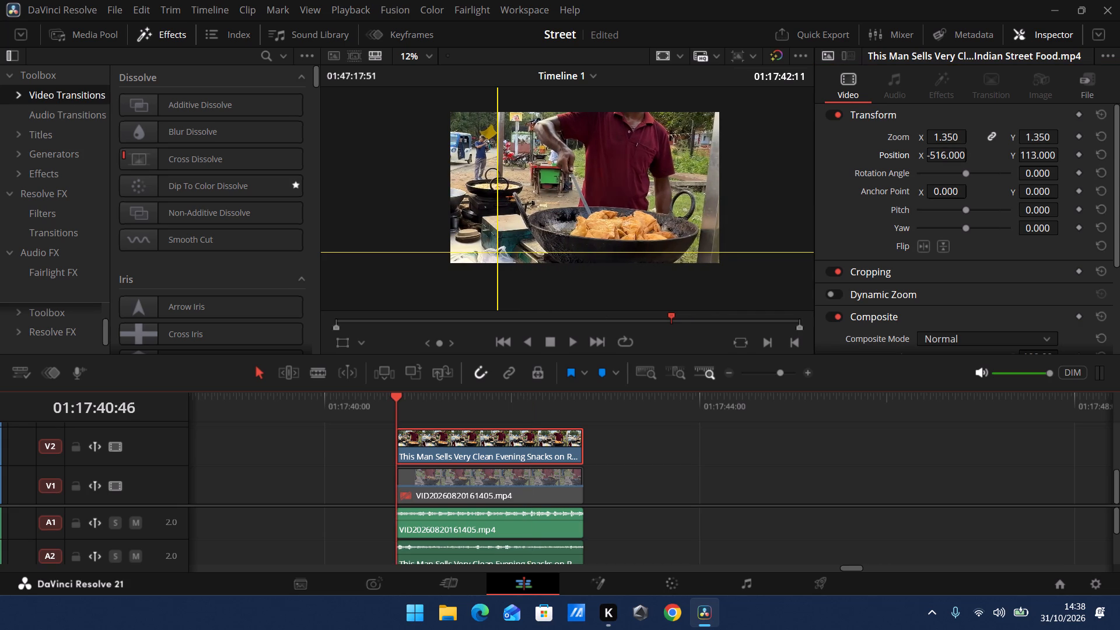
key("p")
key("space")
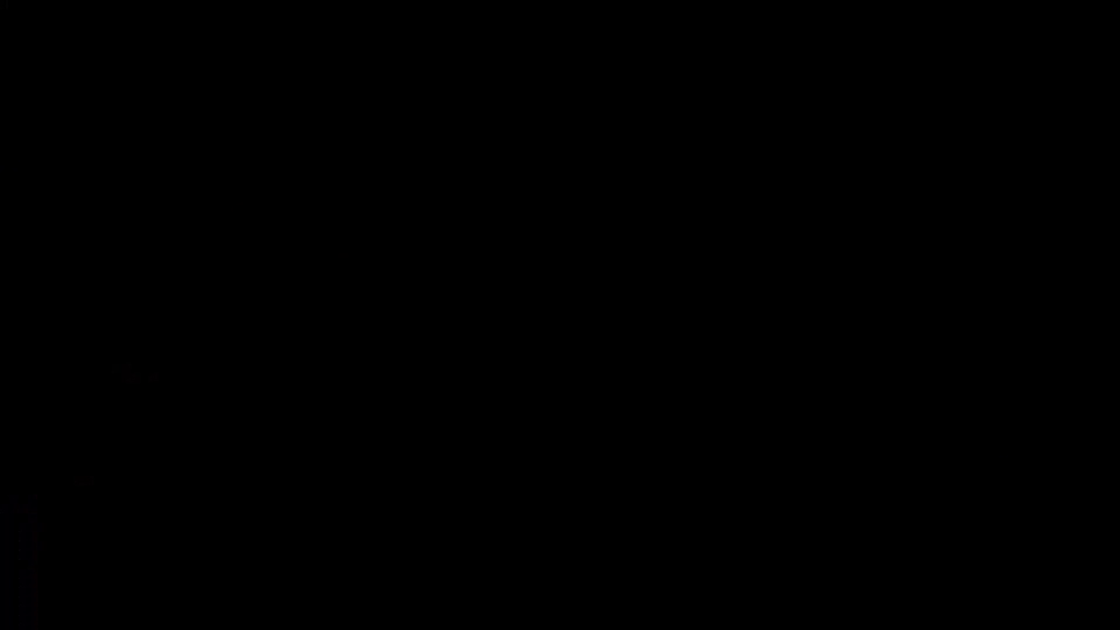
key("space")
key("Escape")
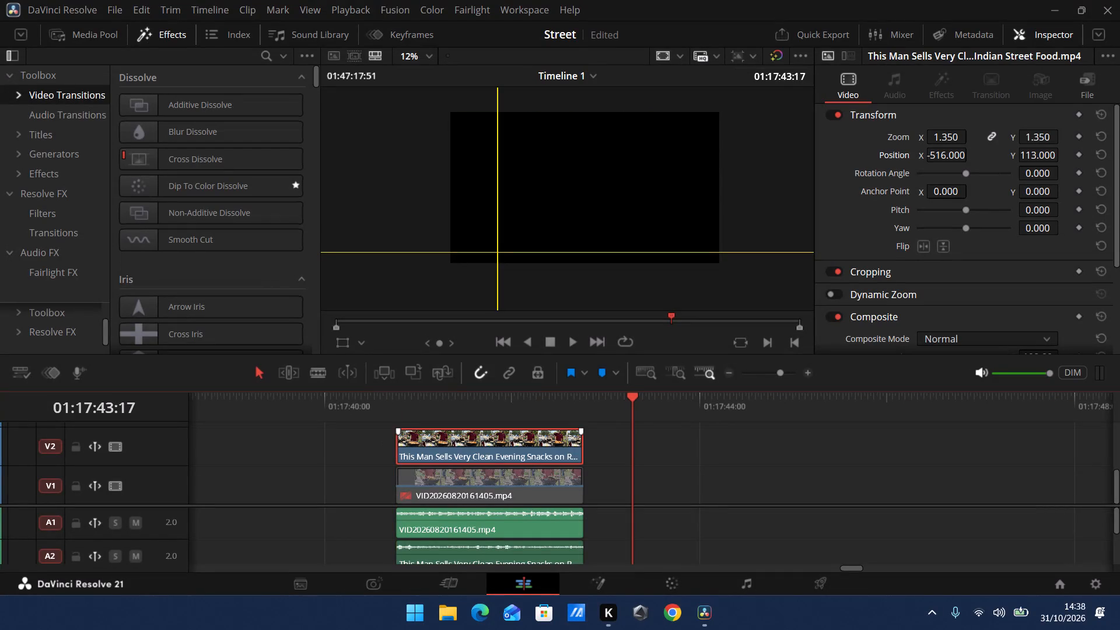
Trim the start of the samosa video and audio, slide both back to 01:17:40:46, and extend their ends to match the V1 clip's end.
left_click_drag(399, 444, 412, 443)
left_click_drag(398, 556, 416, 556)
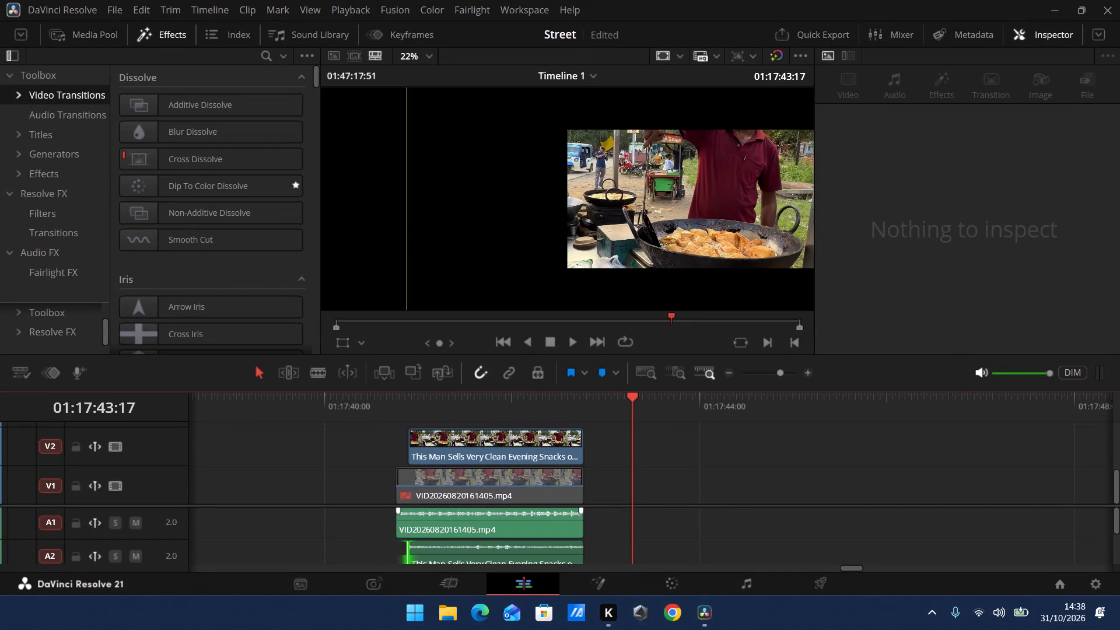
left_click(464, 450)
left_click(467, 560, "ctrl")
left_click_drag(471, 460, 458, 459)
left_click_drag(569, 453, 576, 453)
left_click(398, 407)
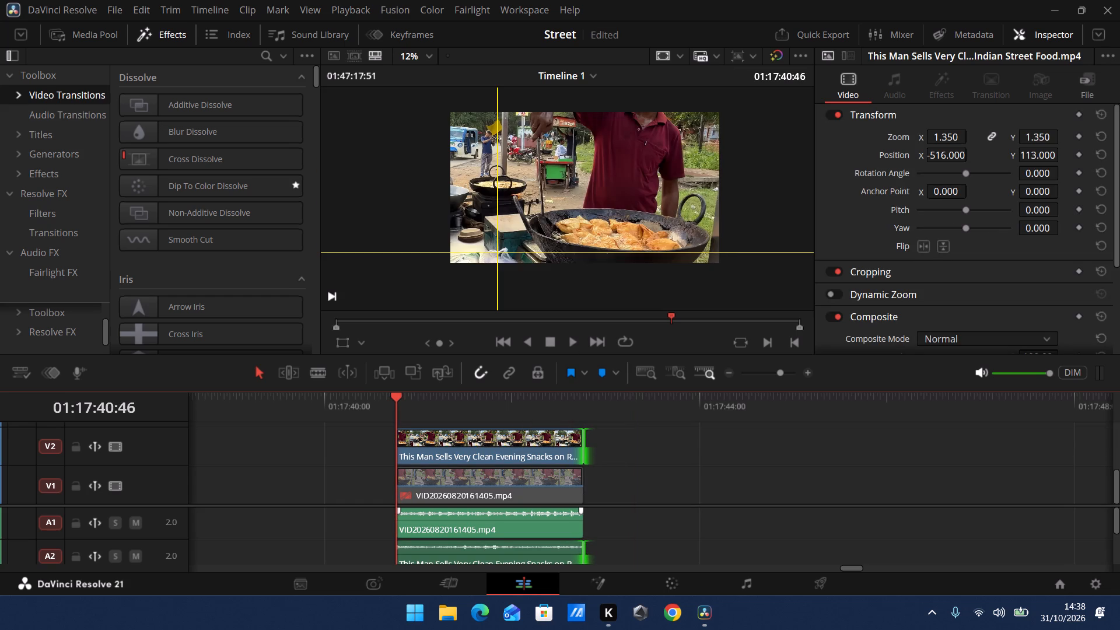
Move the samosa clip with its audio down to V1 and A1, about 3 seconds later, past the disabled clip.
left_click(519, 449)
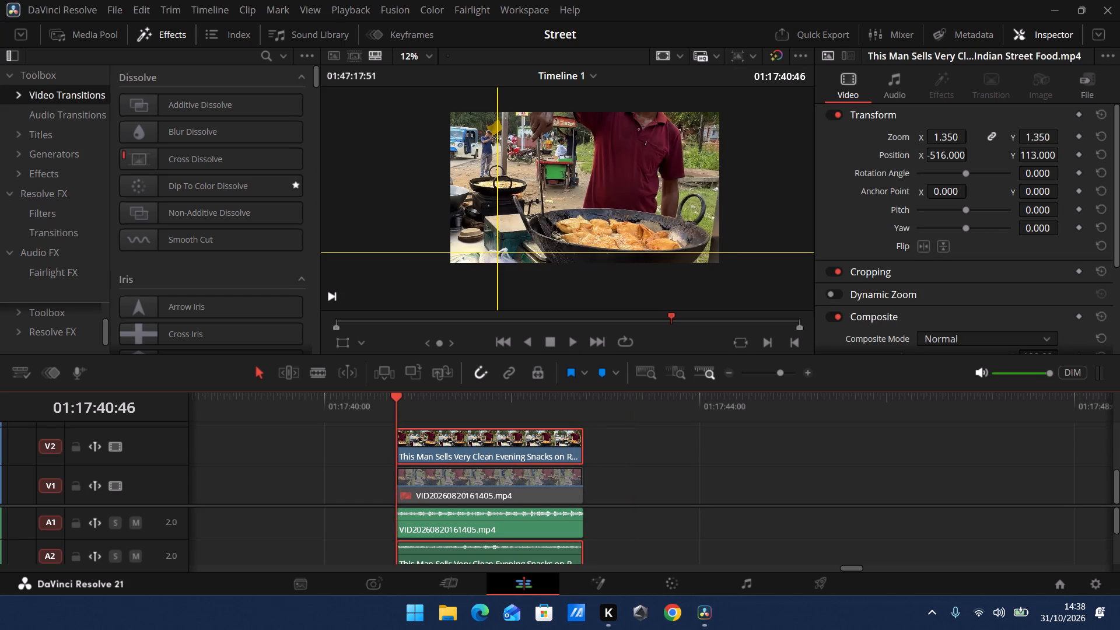
left_click_drag(535, 451, 819, 427)
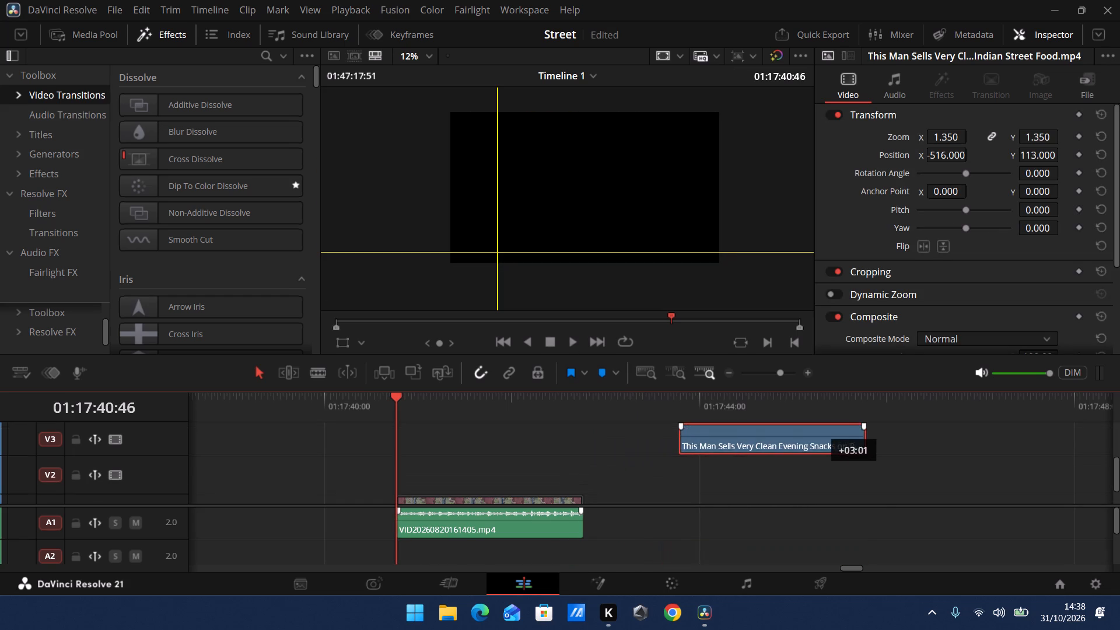
left_click_drag(819, 427, 821, 492)
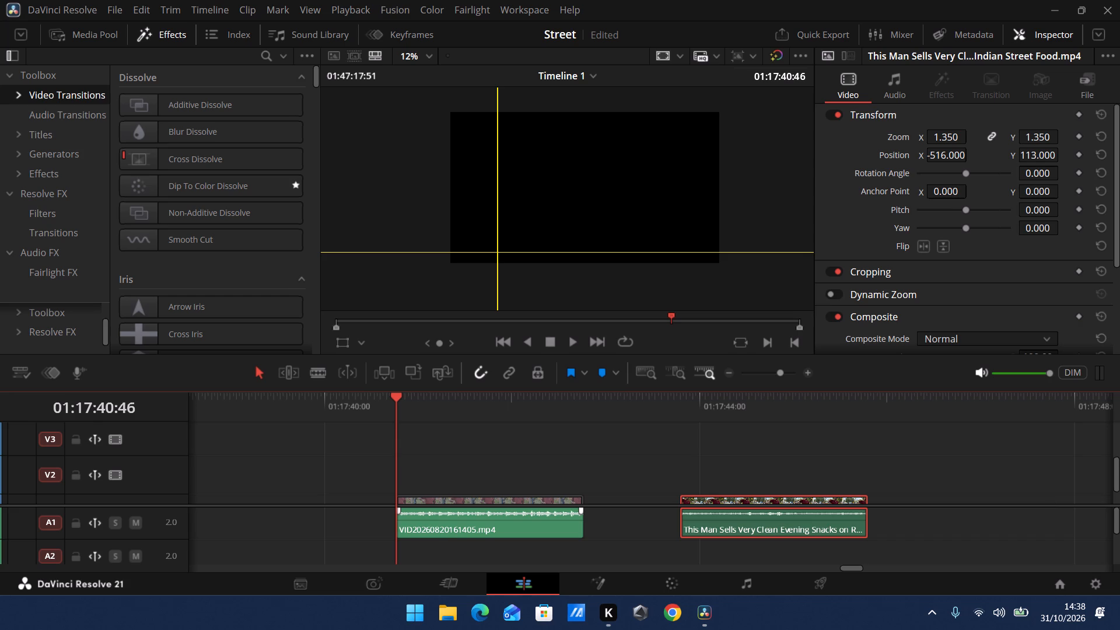
Pull the third montage clip's video and audio out of the montage into the empty stretch after the samosa piece.
left_click_drag(1119, 482, 1119, 534)
scroll(1013, 510, "down", 1)
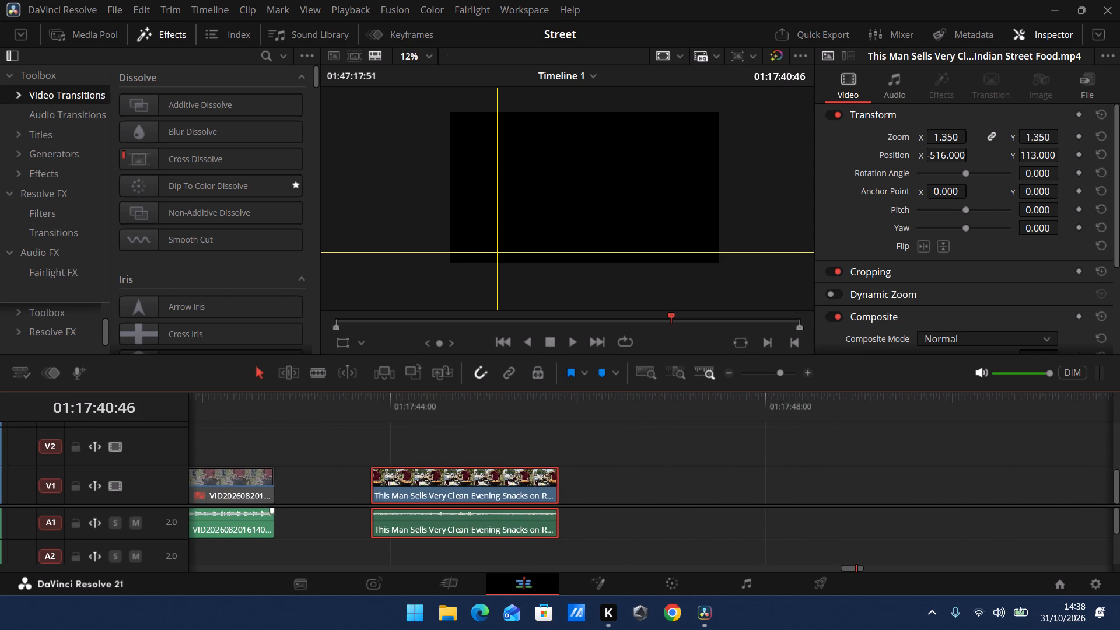
left_click_drag(778, 372, 772, 372)
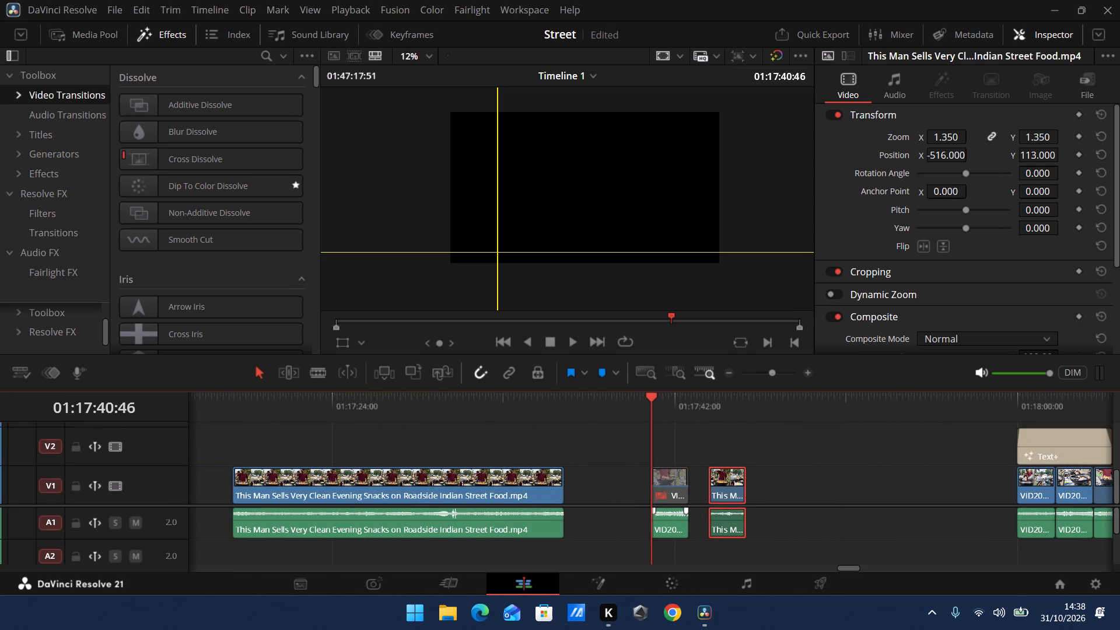
scroll(779, 498, "down", 1)
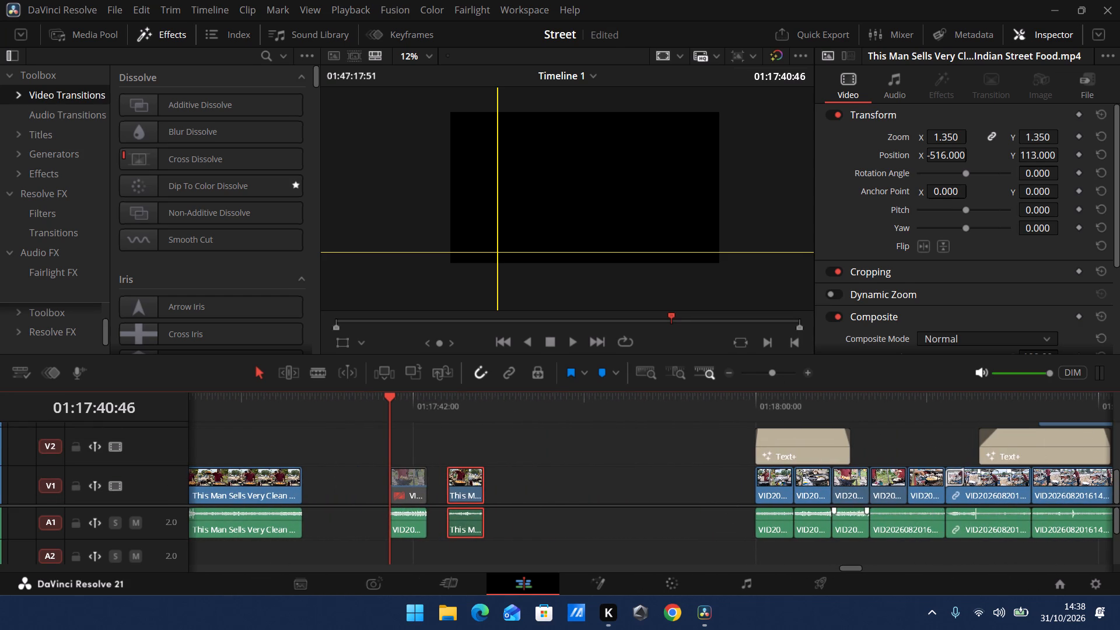
left_click_drag(852, 545, 854, 469)
left_click_drag(854, 472, 552, 495)
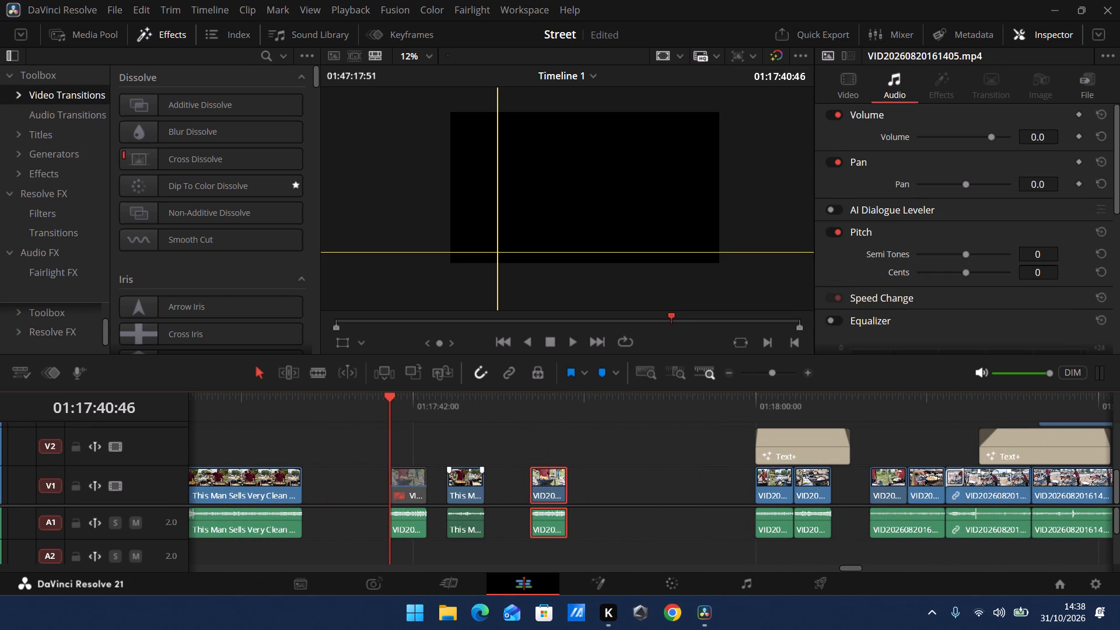
Place the samosa piece with its audio into the vacated third montage slot at 01:18:04:00.
left_click_drag(463, 434, 465, 515)
left_click_drag(465, 516, 842, 517)
Play the montage full screen from its start at 01:18:00:00, twice, to examine how the samosa shot fits the sequence.
left_click(757, 401)
type("p")
key("space")
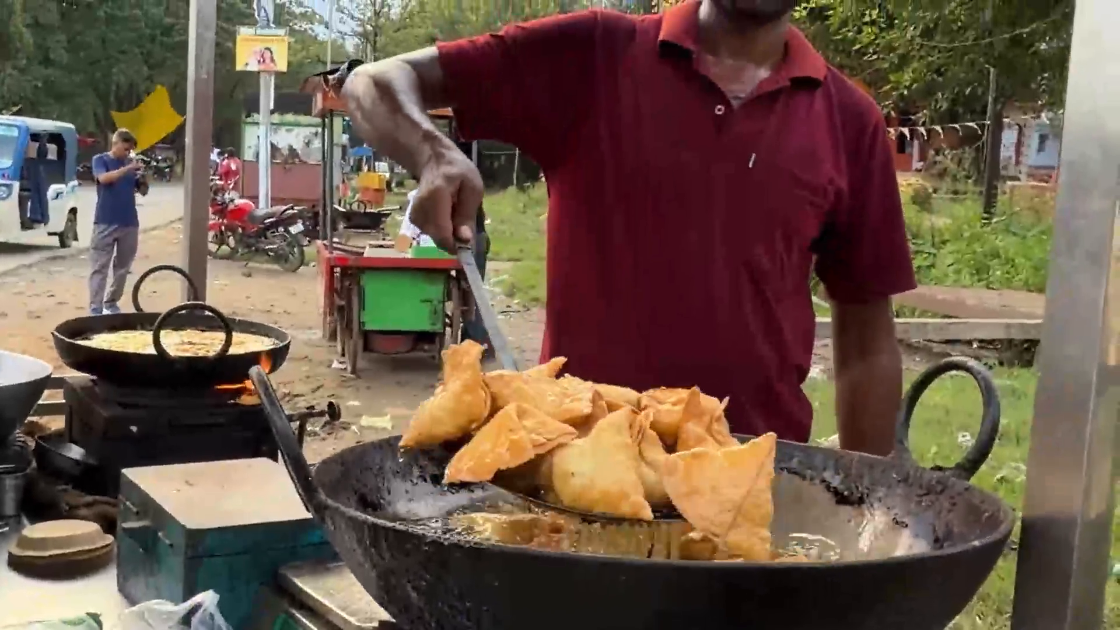
key("space")
key("Escape")
scroll(821, 512, "down", 1)
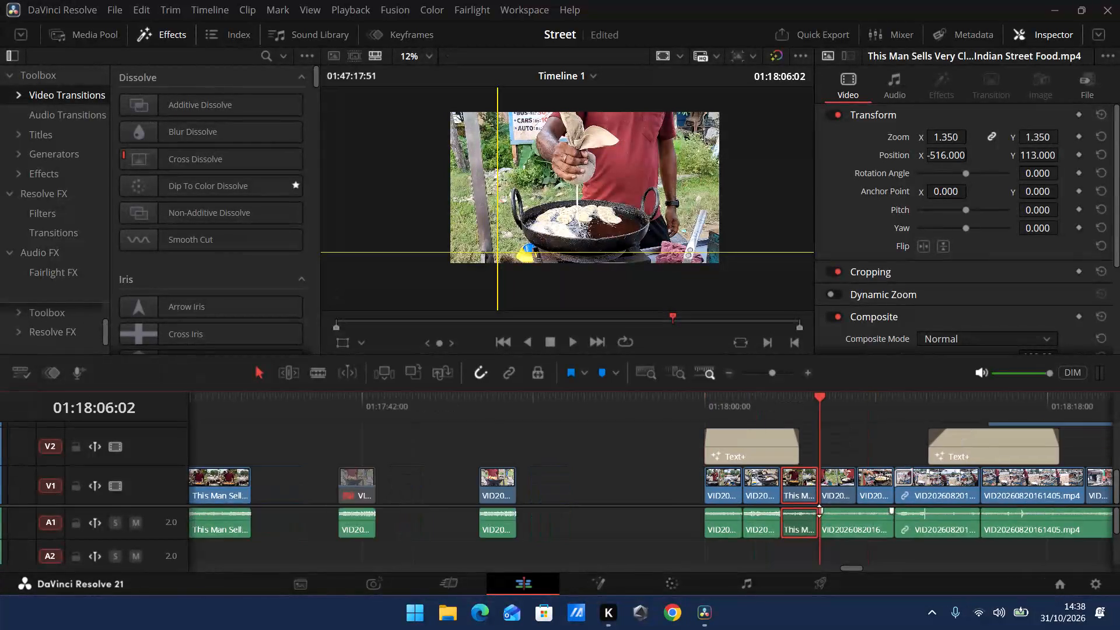
scroll(819, 511, "down", 1)
left_click(570, 417)
type("p")
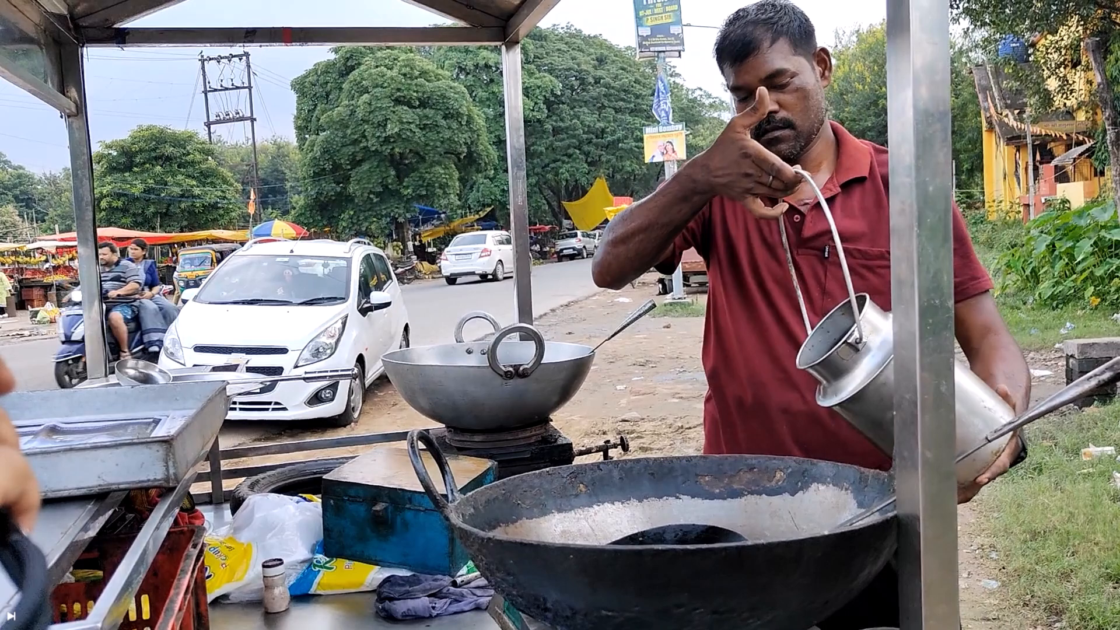
key("space")
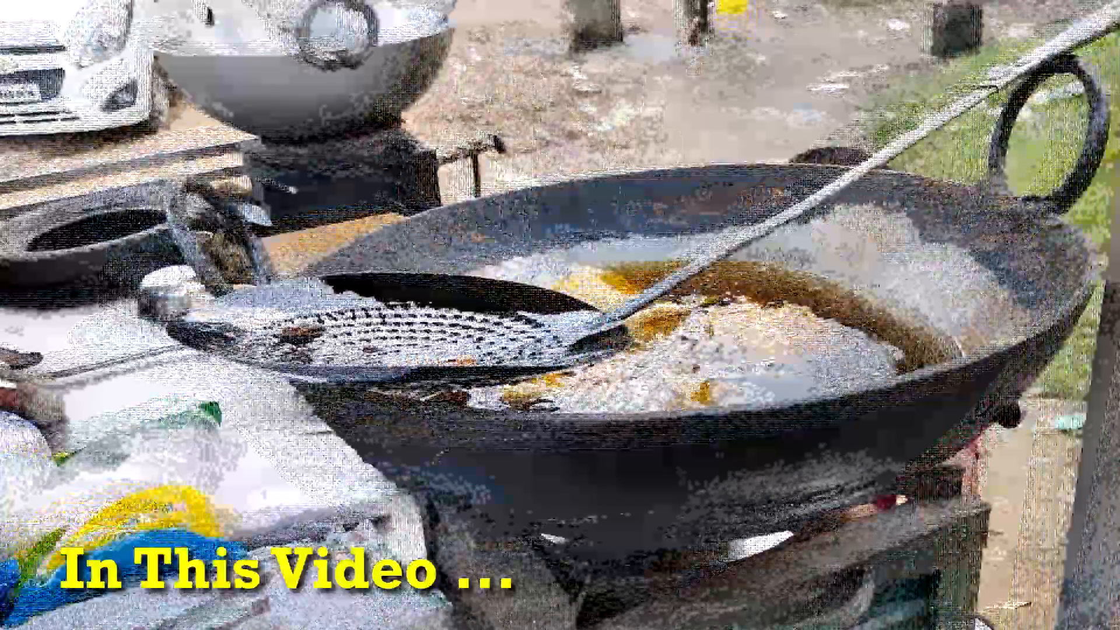
key("space")
key("Escape")
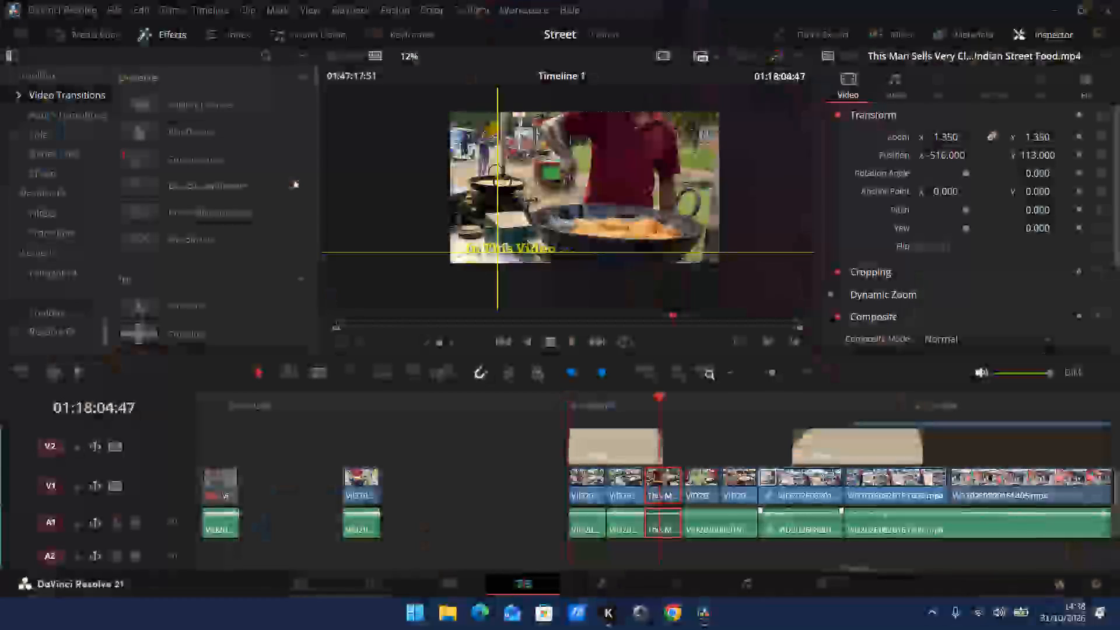
Replay the samosa shot around 01:18:04:00, full screen and in the viewer, to examine its playback and the cuts around it.
left_click(649, 412)
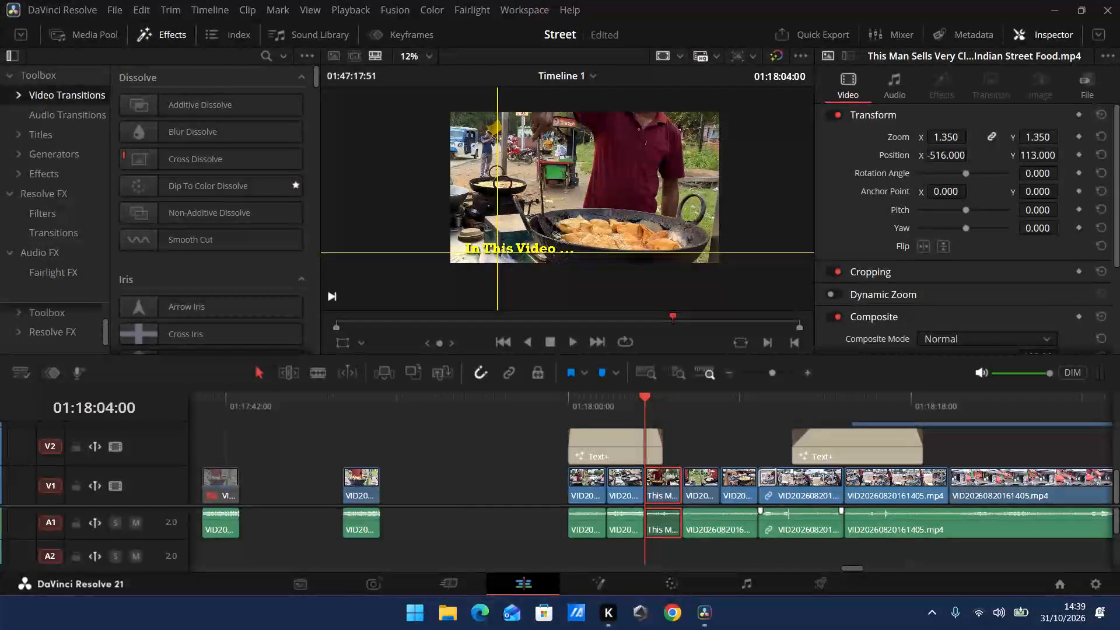
key("p")
key("space")
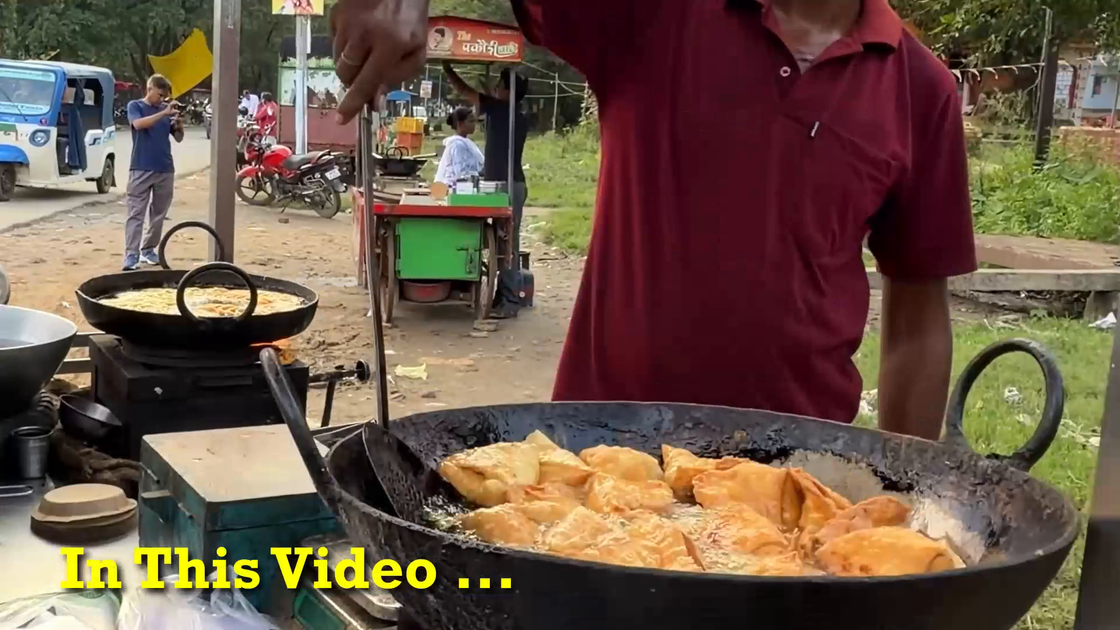
key("space")
key("Escape")
left_click(666, 398)
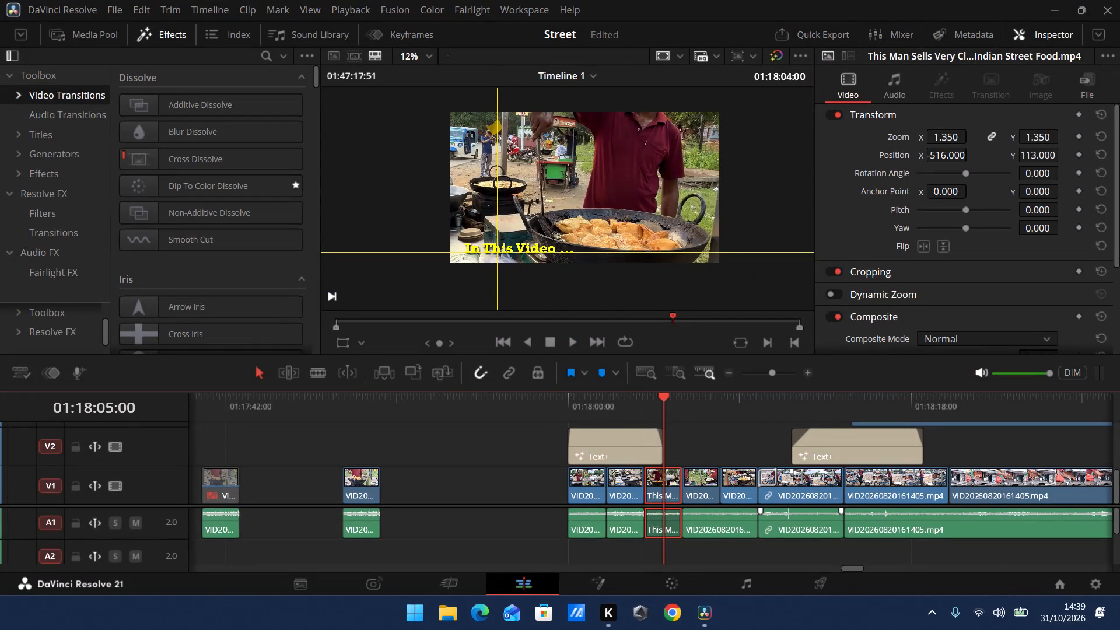
left_click(572, 344)
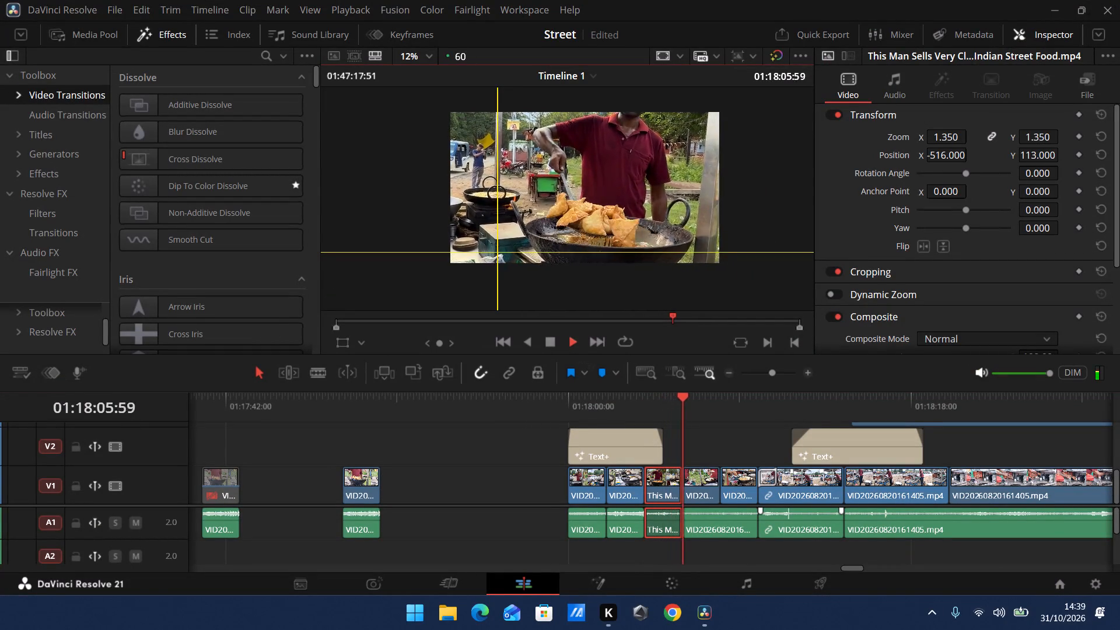
left_click(635, 395)
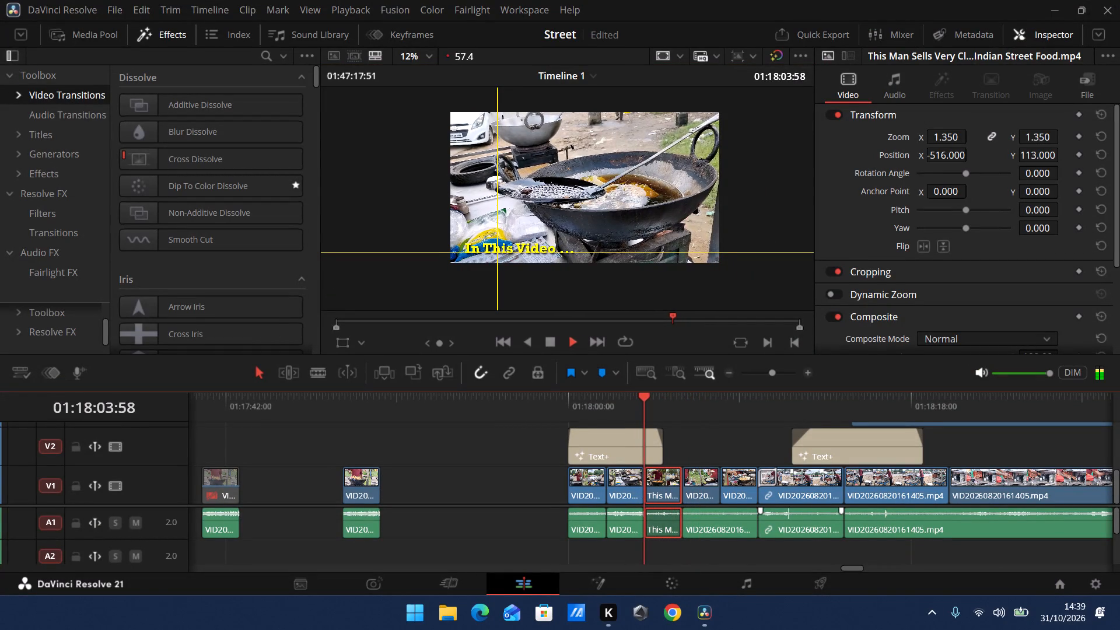
left_click(552, 343)
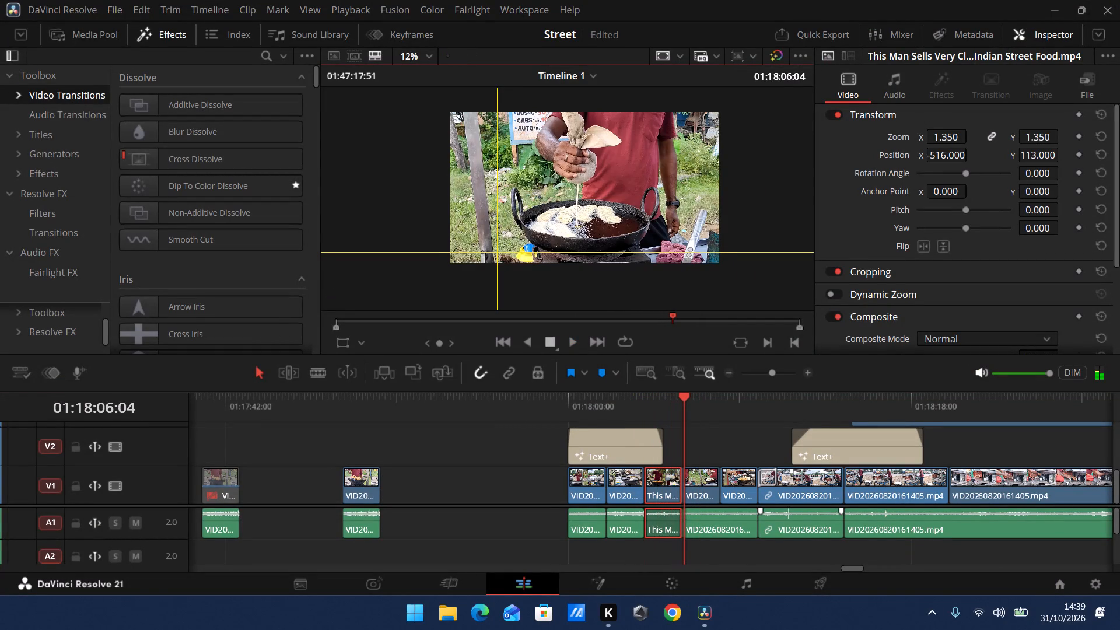
On the Deliver page, limit the render range to the opening montage, from about 01:17:59:43 to 01:18:11:16.
left_click(816, 585)
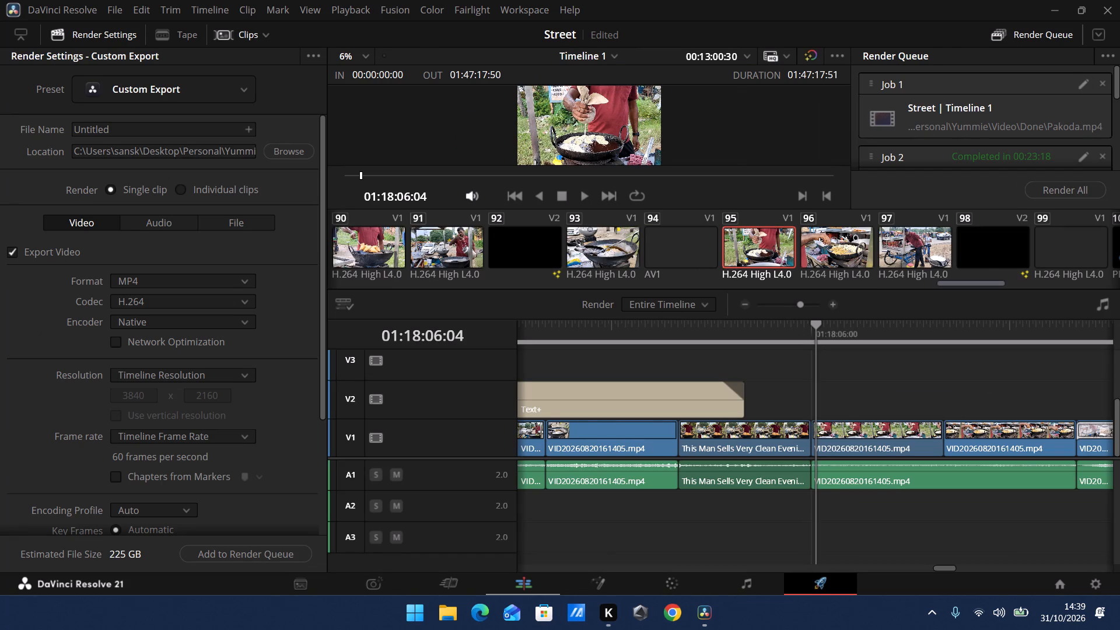
left_click_drag(801, 302, 784, 302)
left_click_drag(784, 302, 723, 304)
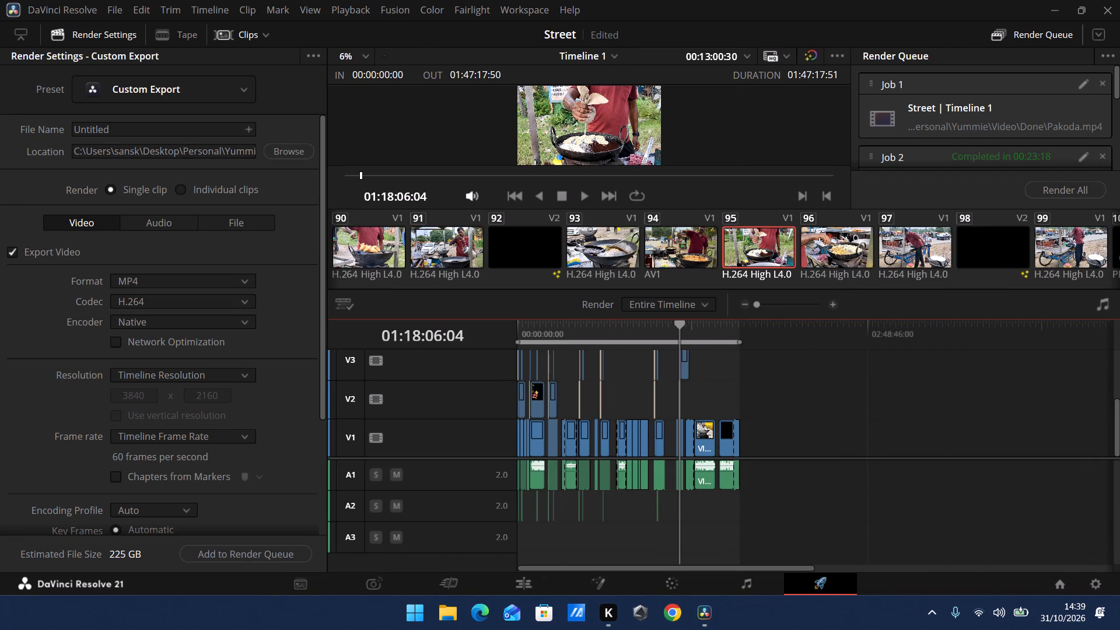
left_click_drag(740, 338, 677, 344)
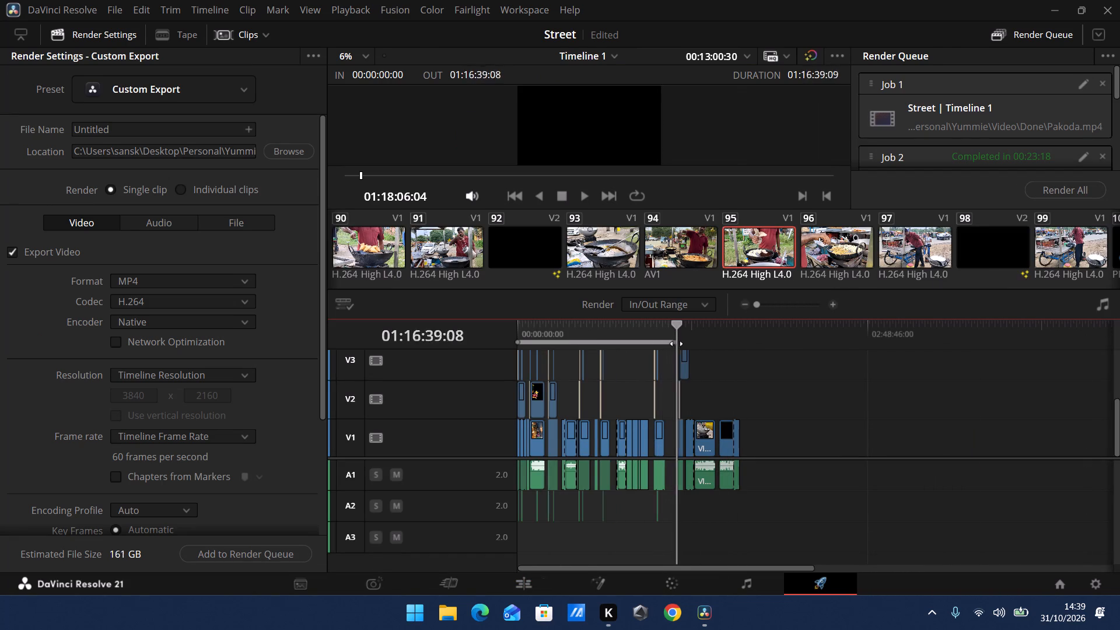
left_click_drag(677, 344, 682, 343)
left_click_drag(514, 341, 677, 351)
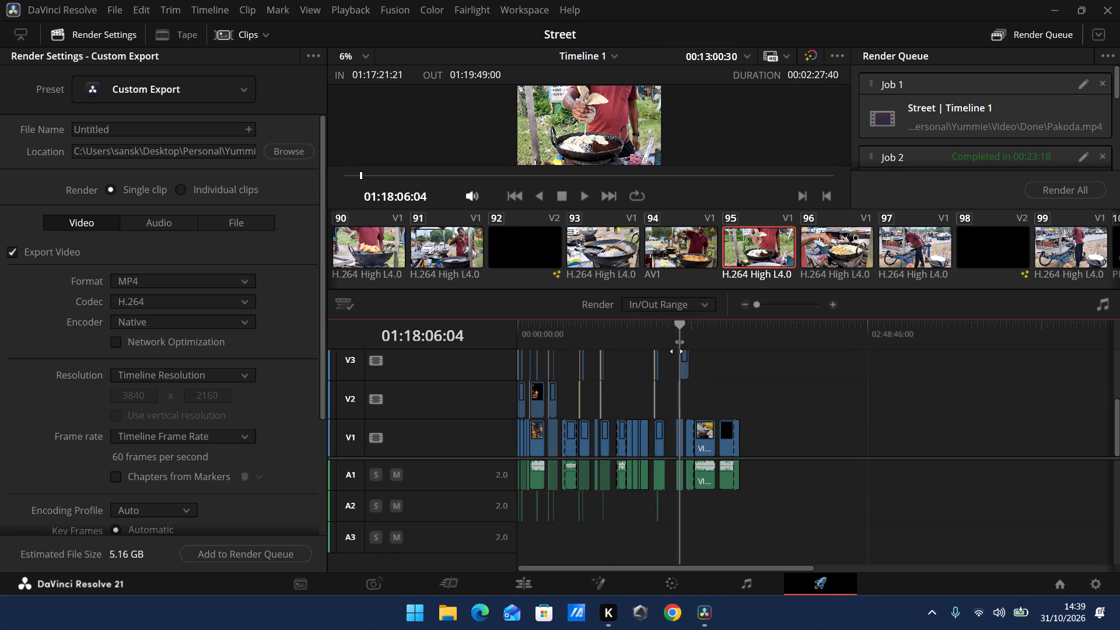
left_click_drag(677, 351, 677, 352)
left_click_drag(761, 302, 782, 305)
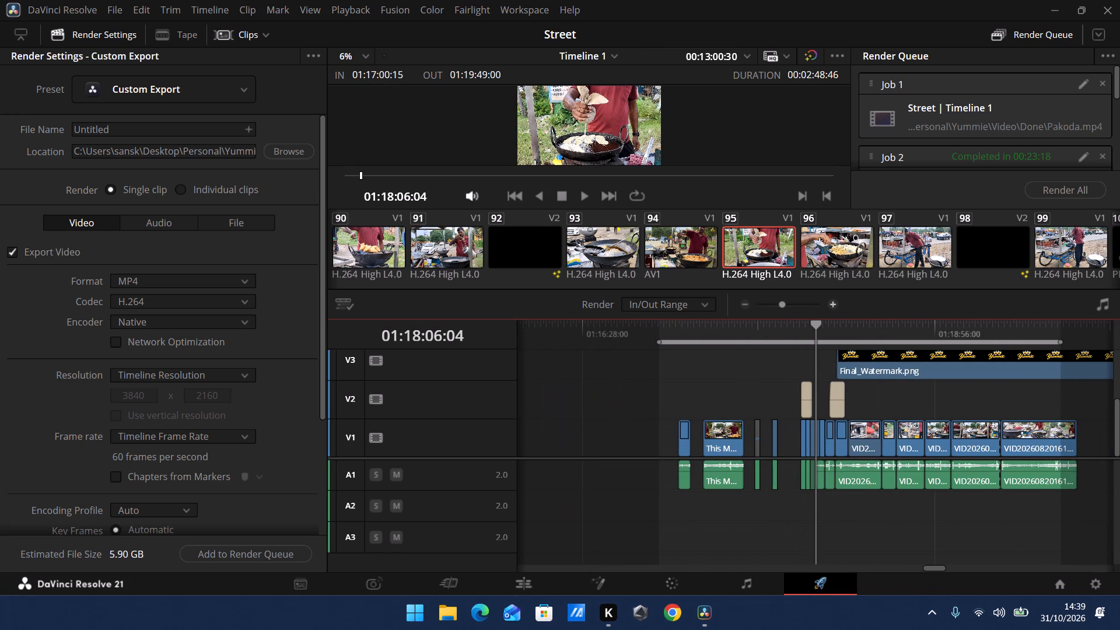
left_click_drag(1059, 342, 835, 360)
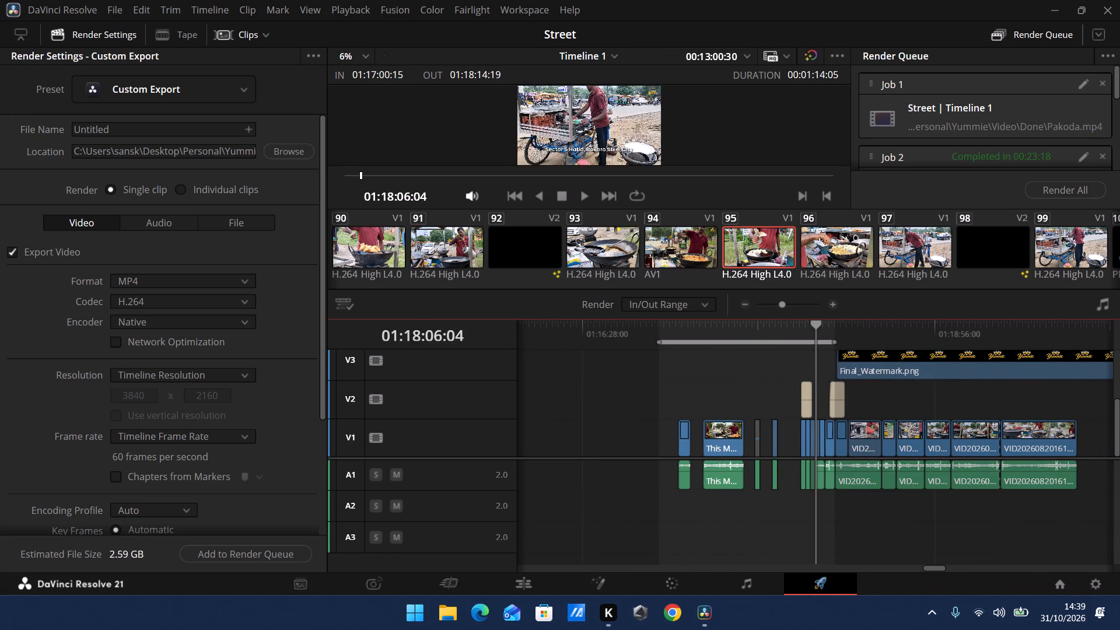
left_click_drag(656, 343, 796, 344)
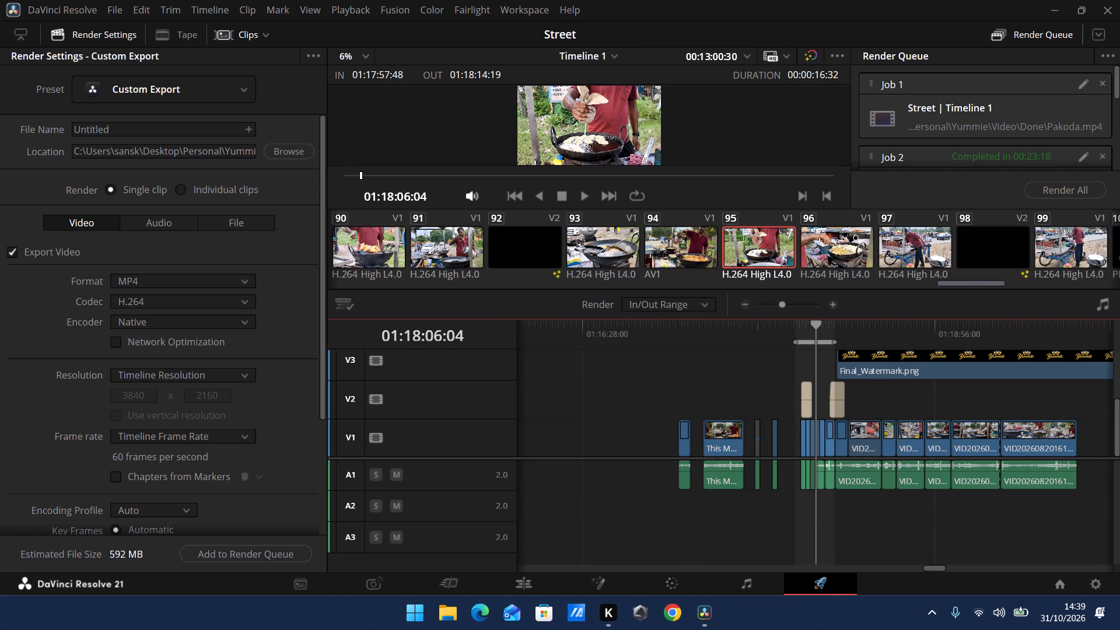
left_click_drag(832, 339, 825, 340)
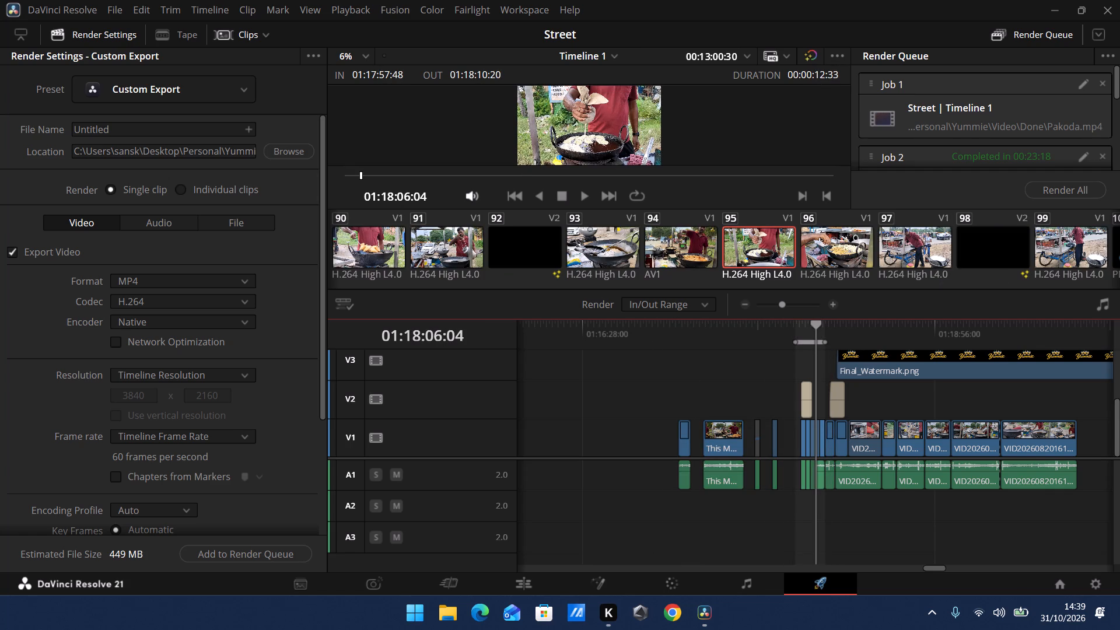
left_click(823, 338)
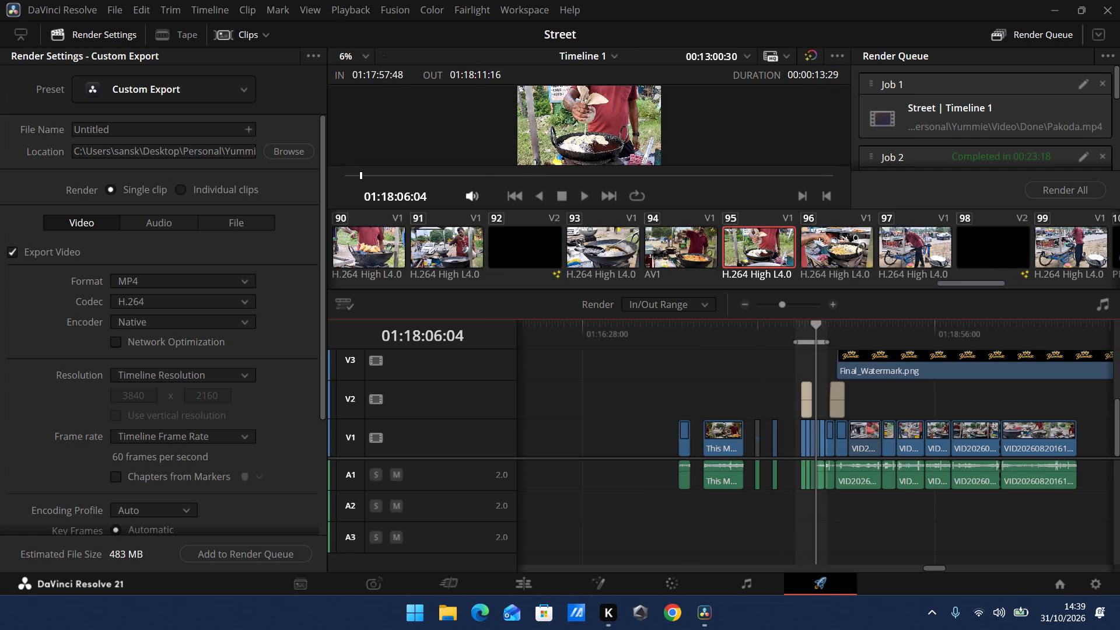
left_click_drag(783, 307, 790, 307)
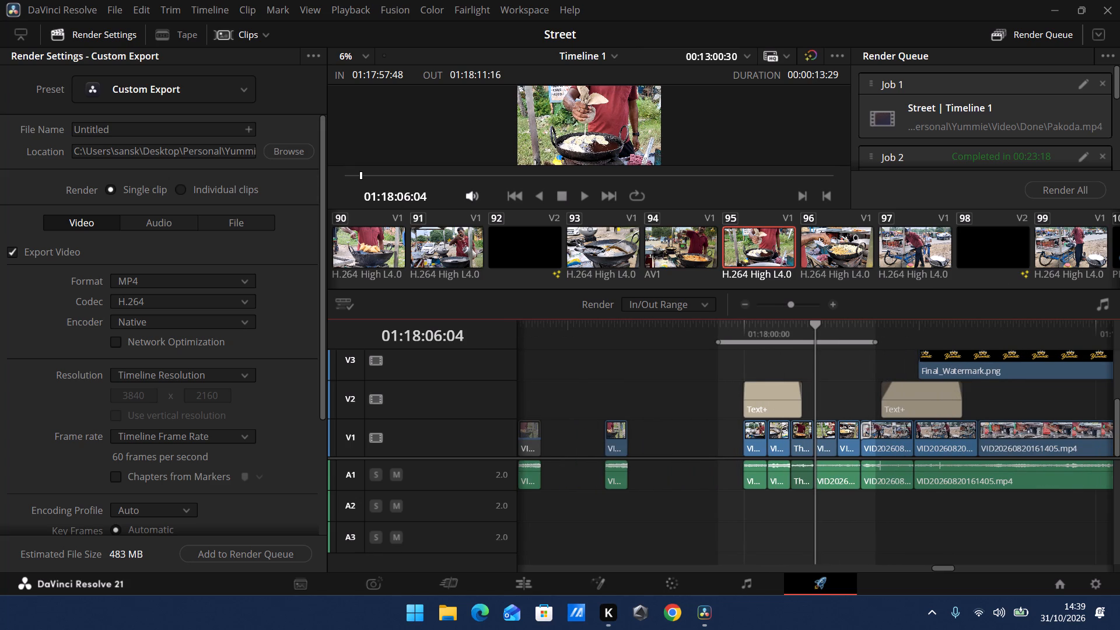
left_click_drag(717, 341, 740, 342)
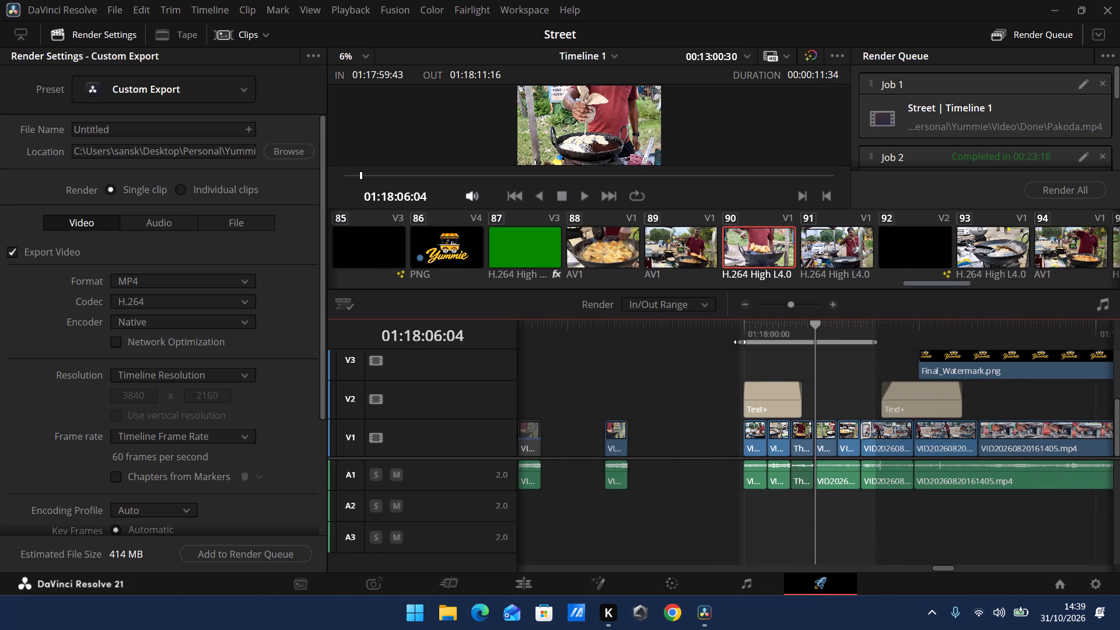
Set the export's file name to test in the Yummie Video Done folder.
left_click(296, 150)
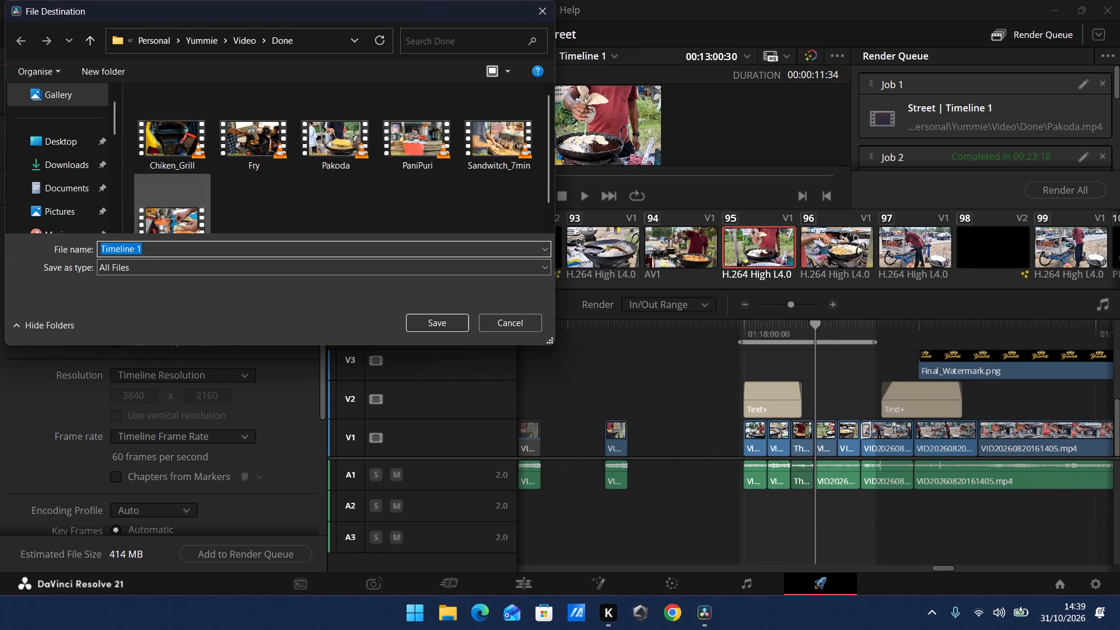
key("BackSpace")
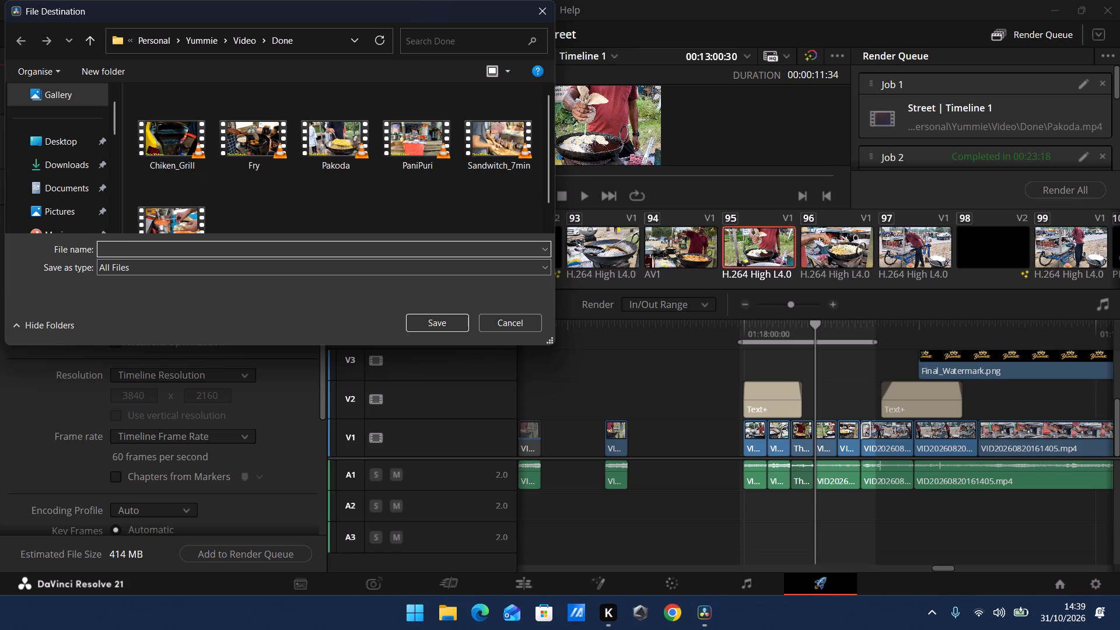
type("test")
key("Return")
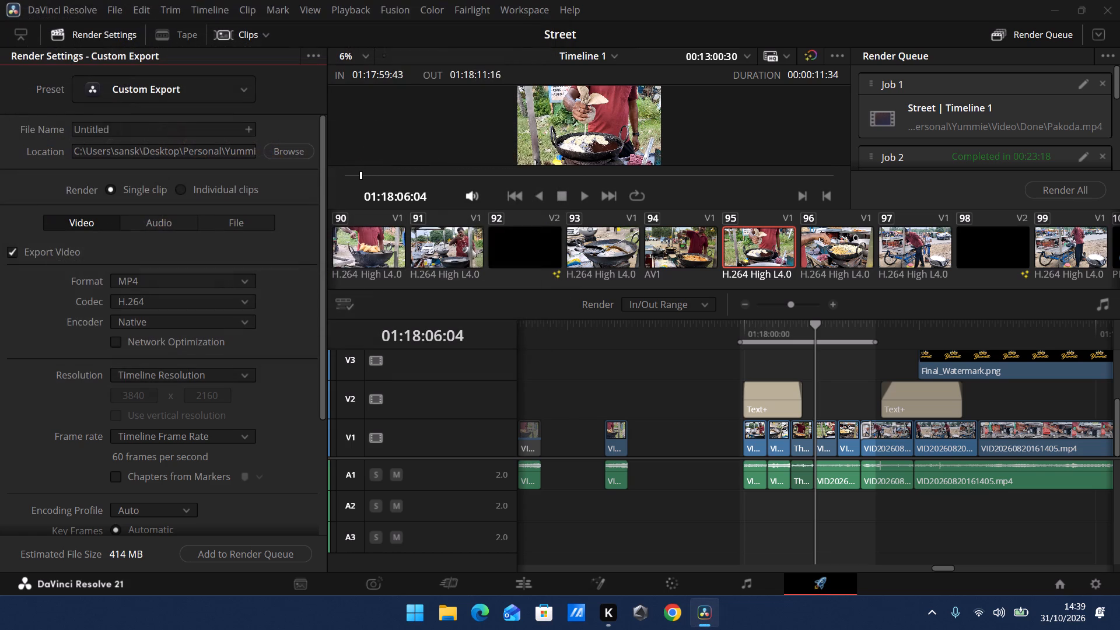
Add the test export of the montage range to the render queue and start rendering that job.
left_click(249, 554)
left_click(1073, 194)
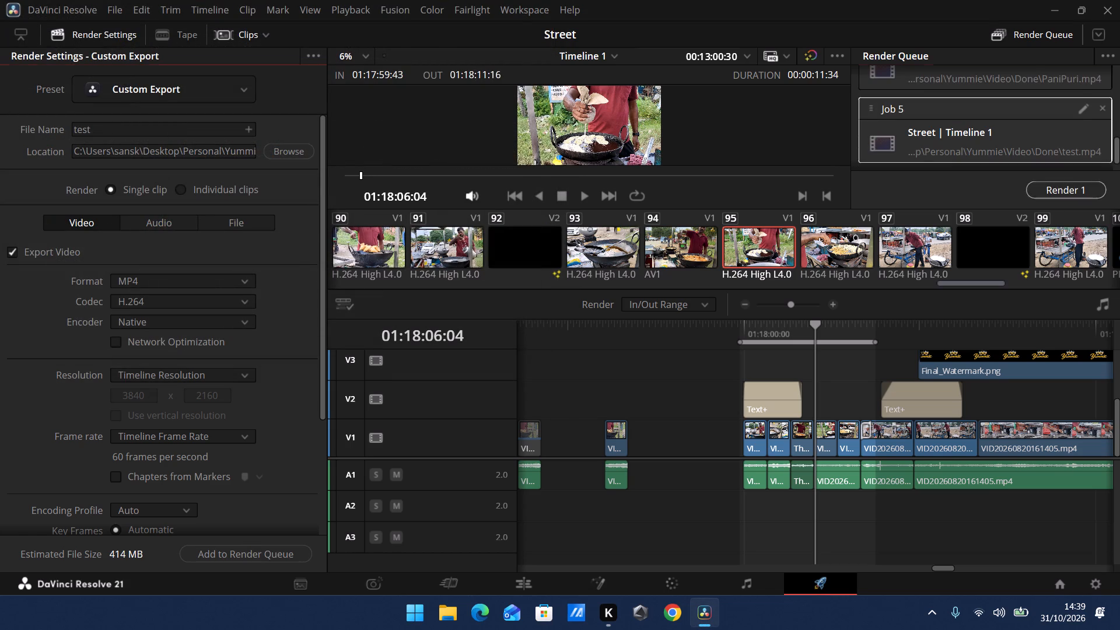
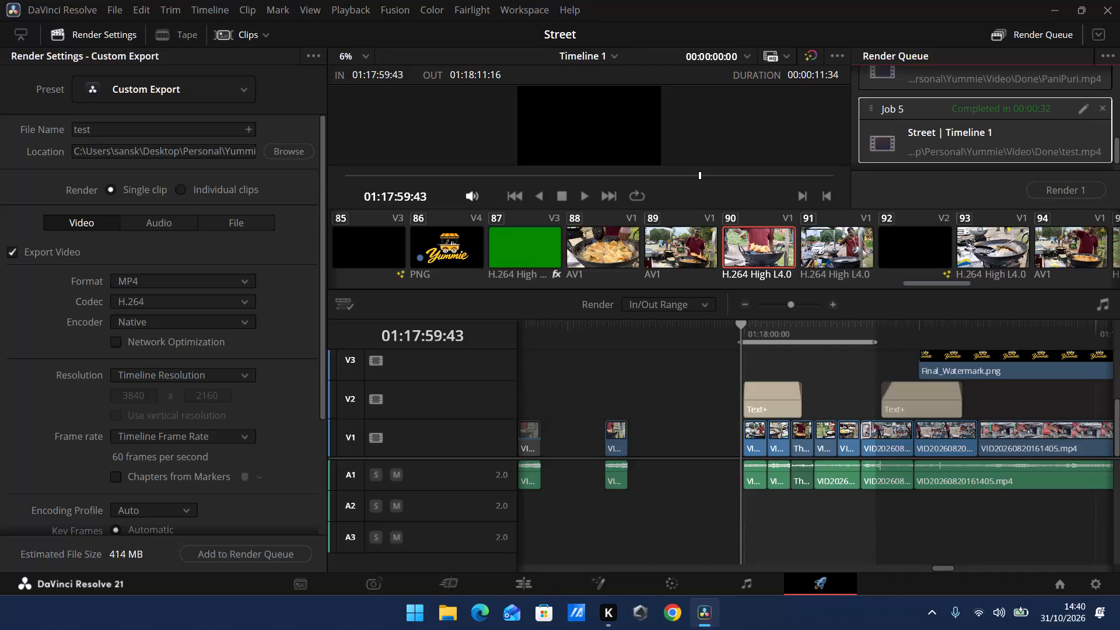
Switch to File Explorer and open the test video from the Yummie Video Done folder on the Desktop.
left_click(438, 629)
left_click(40, 178)
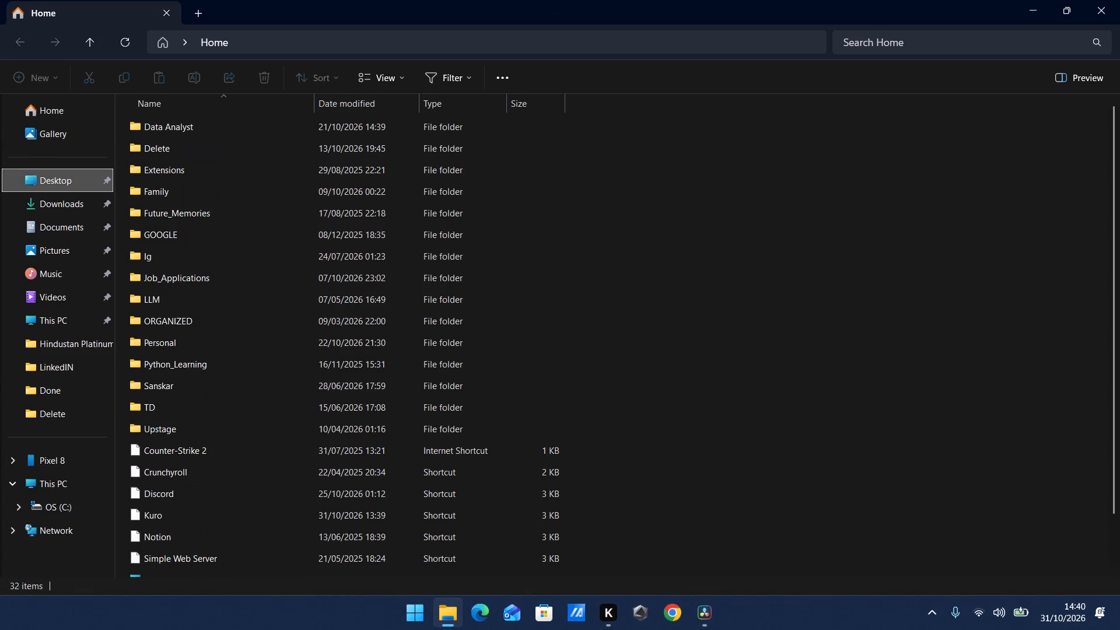
double_click(180, 258)
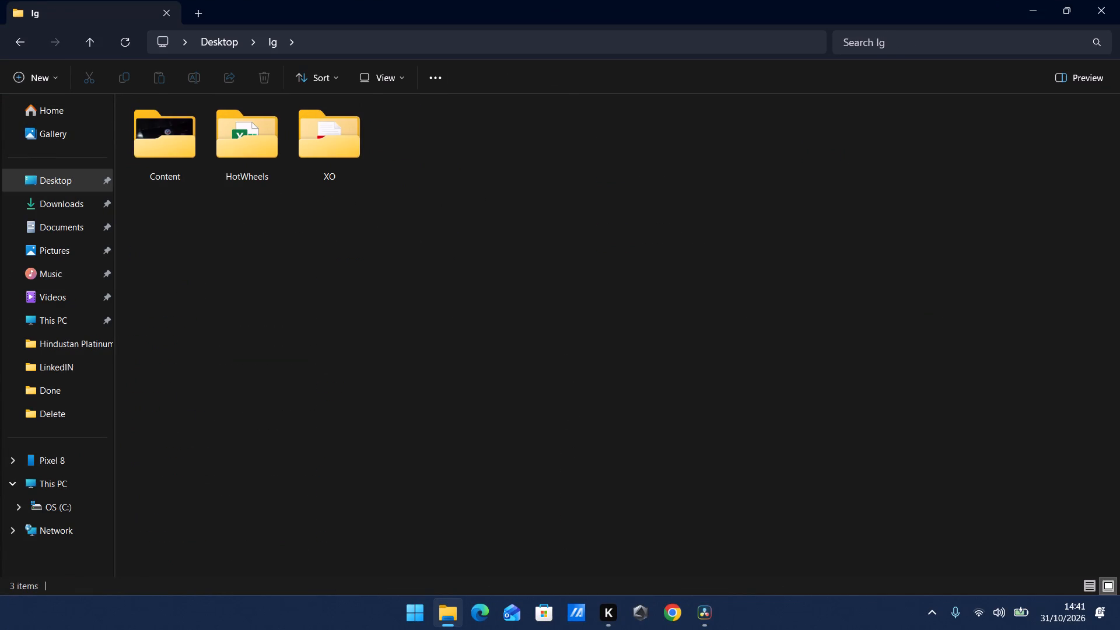
left_click(97, 38)
double_click(211, 333)
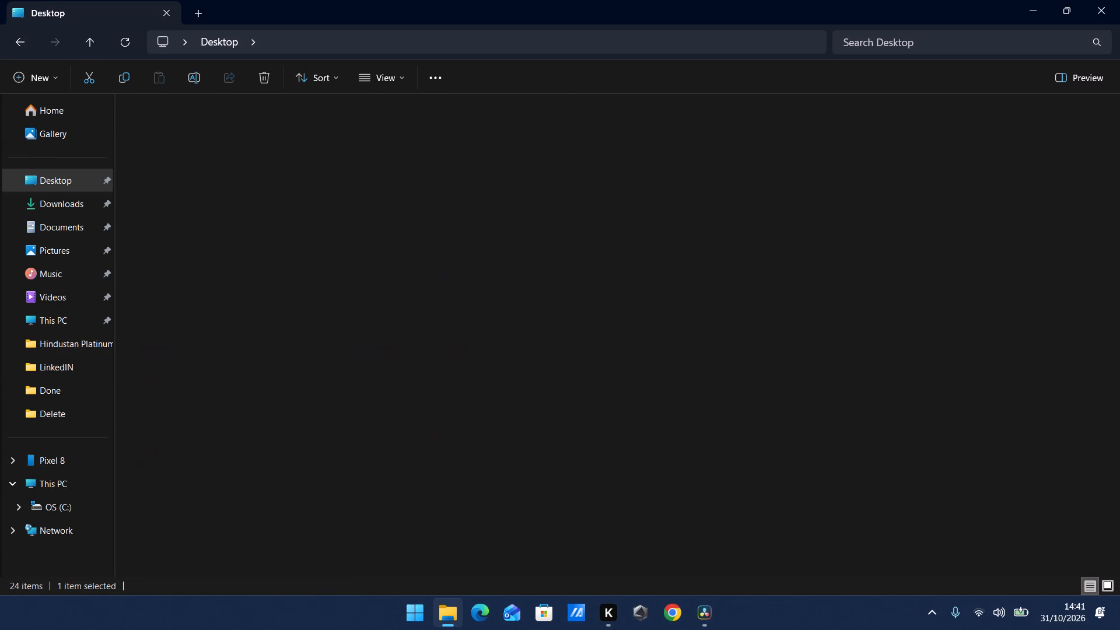
double_click(1075, 150)
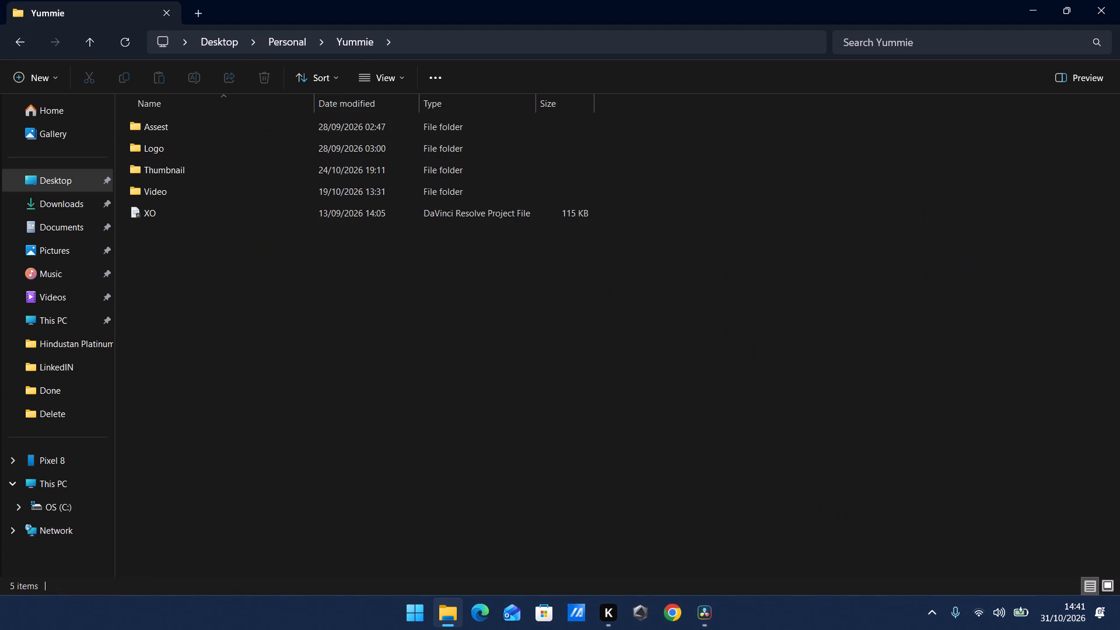
double_click(391, 188)
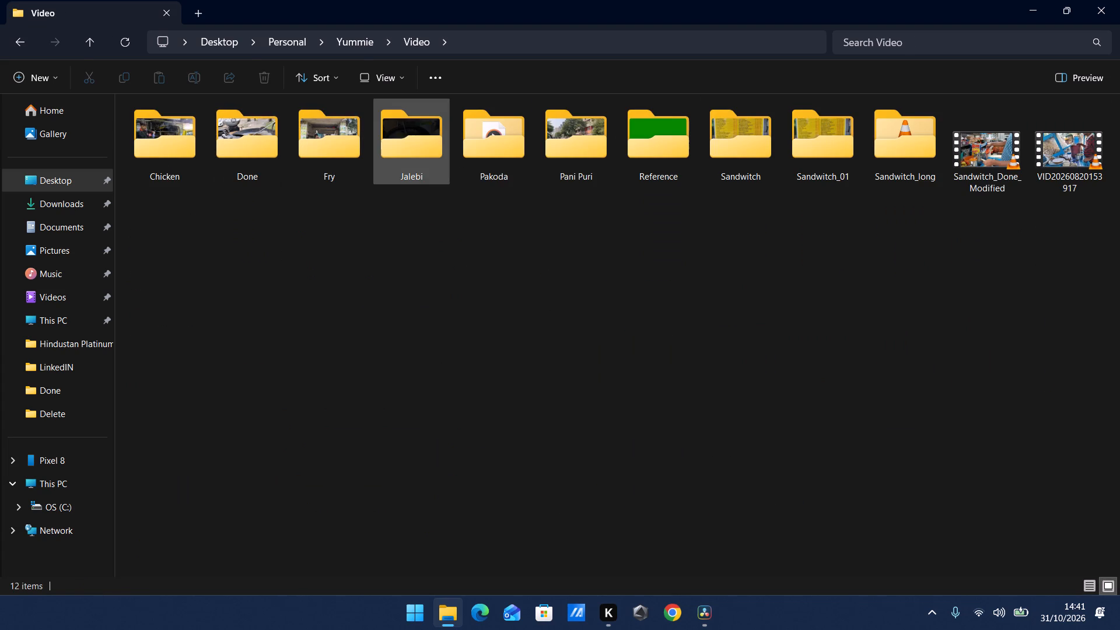
double_click(401, 142)
left_click(93, 45)
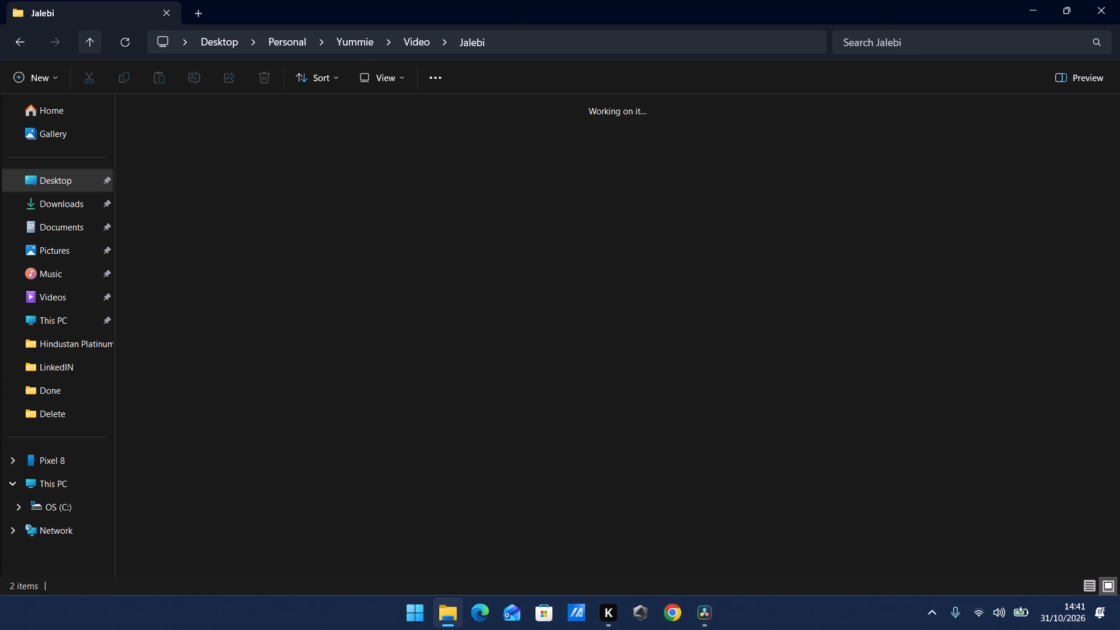
double_click(244, 127)
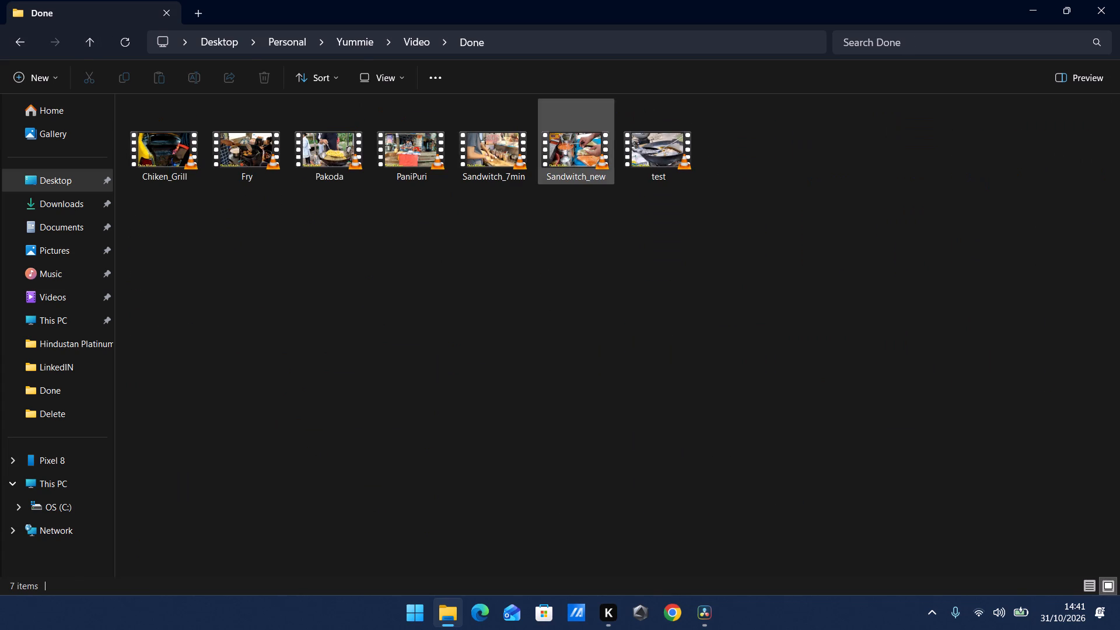
double_click(663, 147)
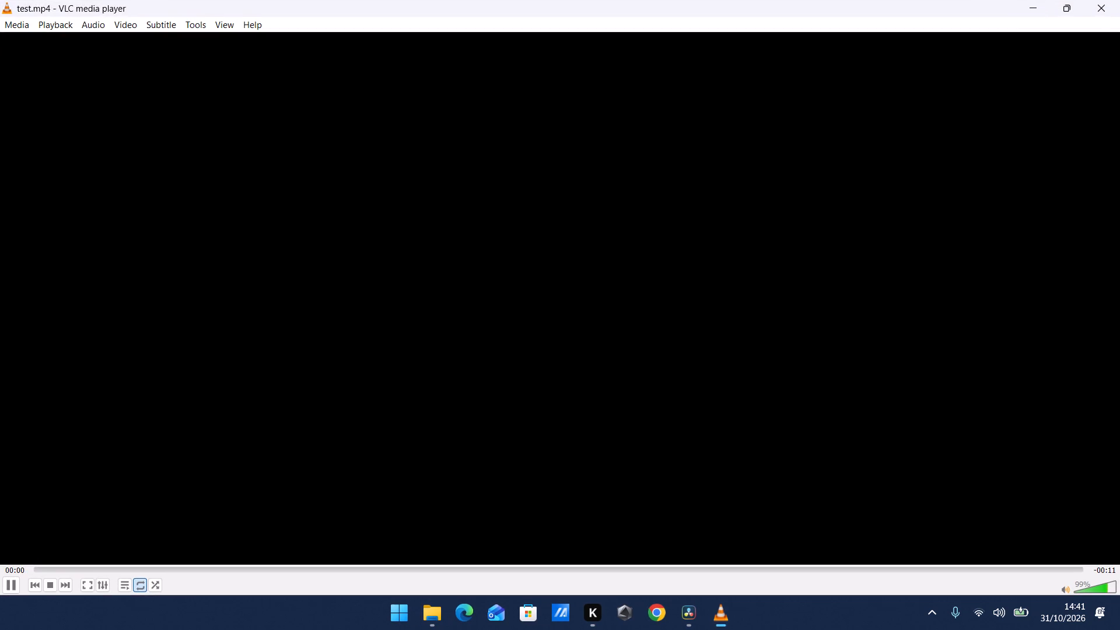
Replay the test export from its beginning several times to examine the montage shots and cuts, and close the player.
left_click(670, 361)
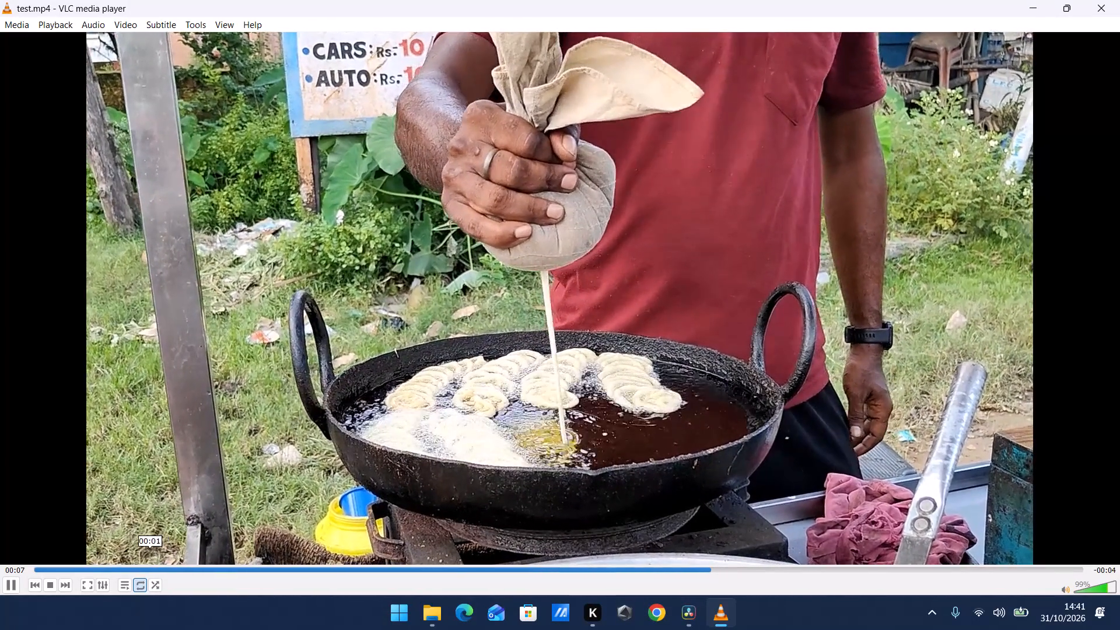
left_click_drag(134, 573, 27, 565)
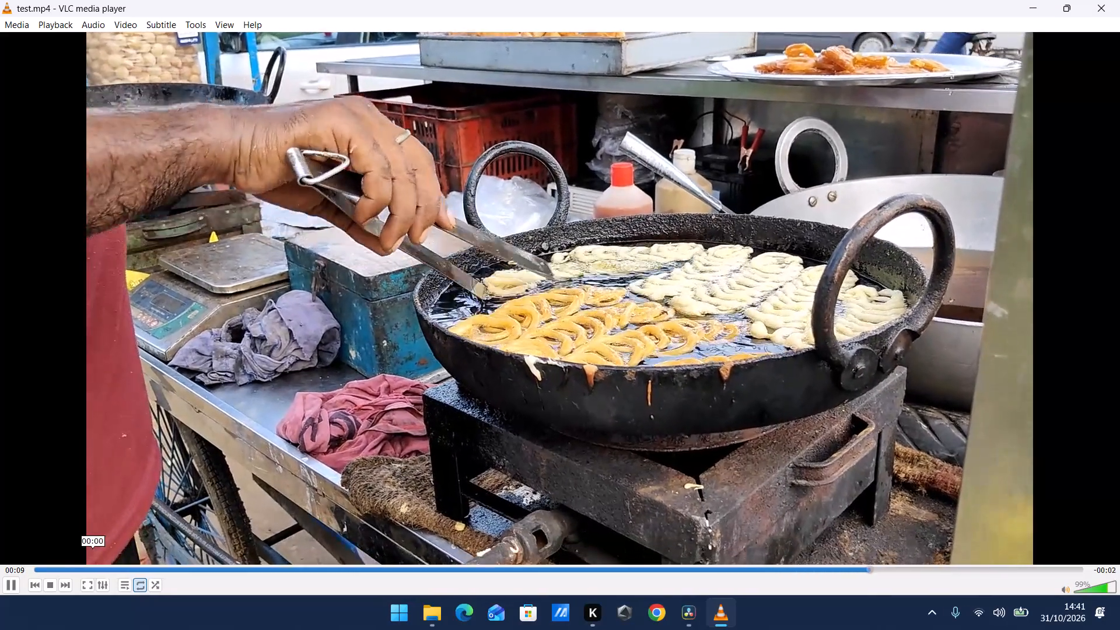
left_click_drag(85, 571, 21, 572)
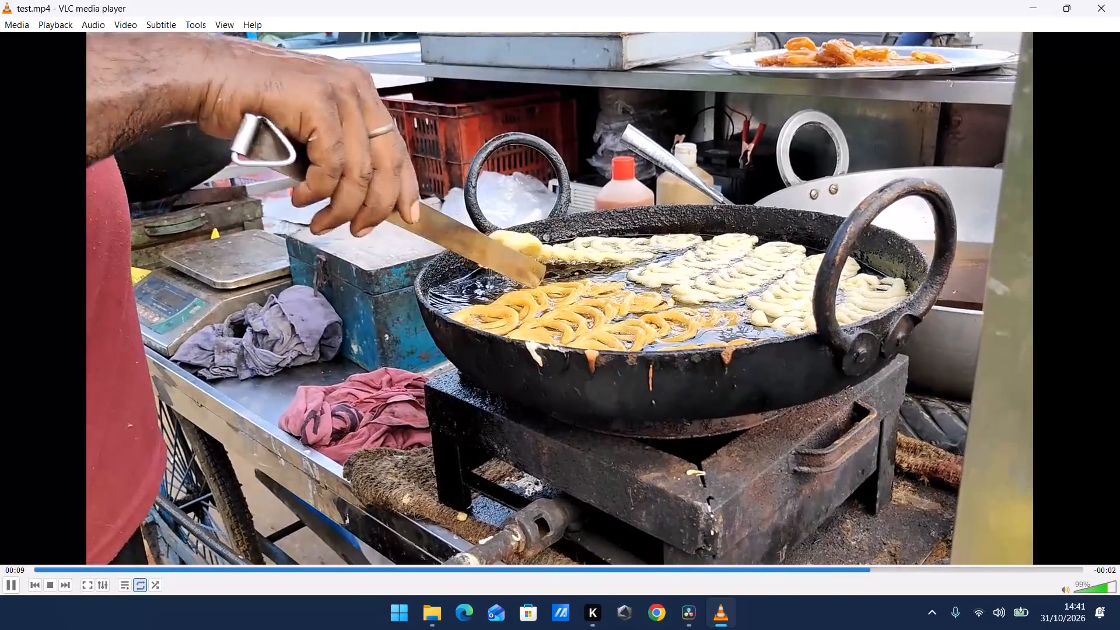
left_click_drag(121, 572, 0, 559)
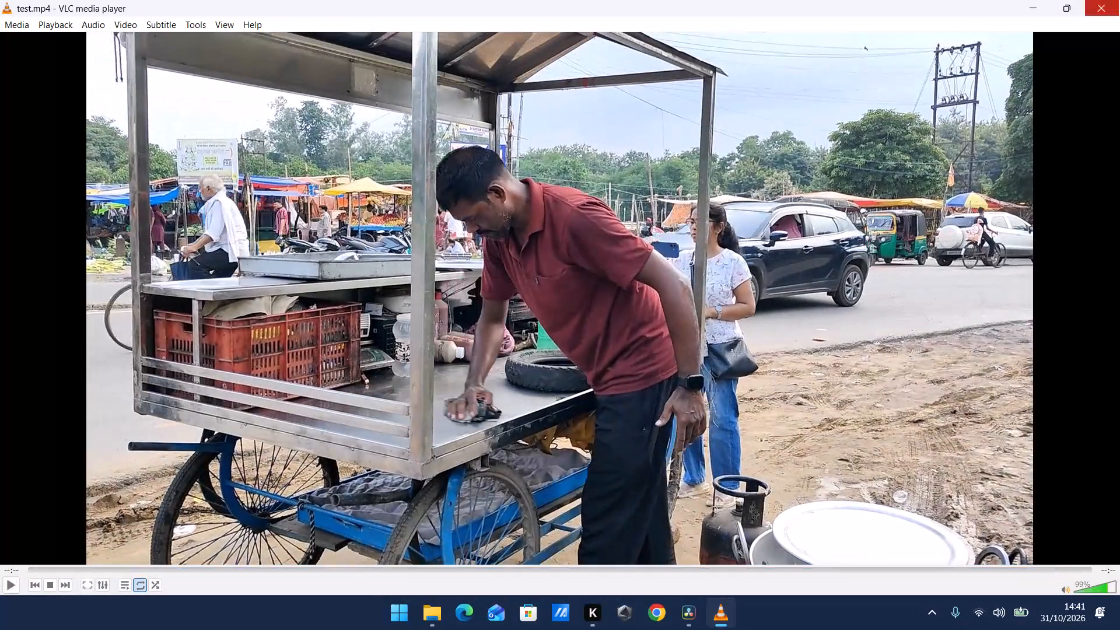
left_click(1119, 12)
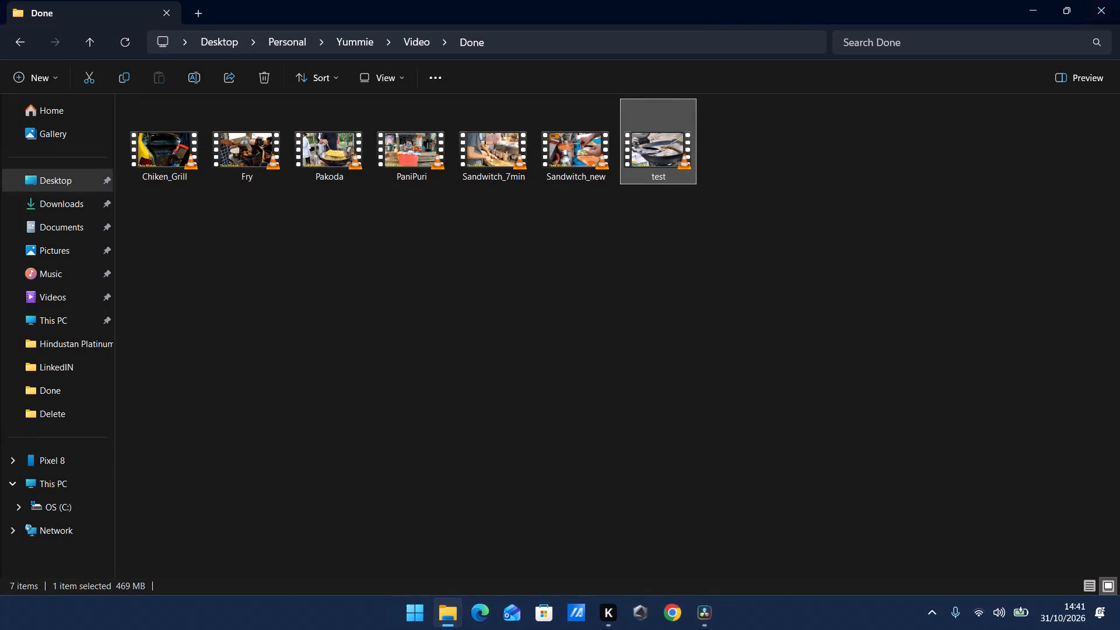
Back on Resolve's Edit page, move the four leftover clips ahead of the opening montage about 16 seconds earlier on the timeline.
left_click(706, 614)
left_click(533, 583)
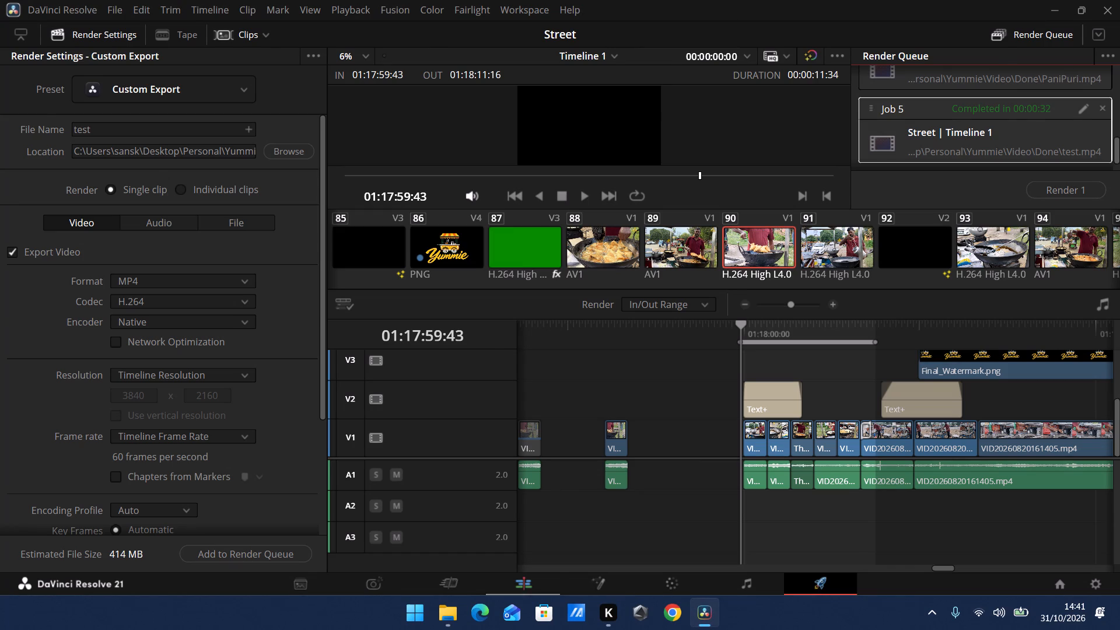
scroll(756, 421, "down", 1)
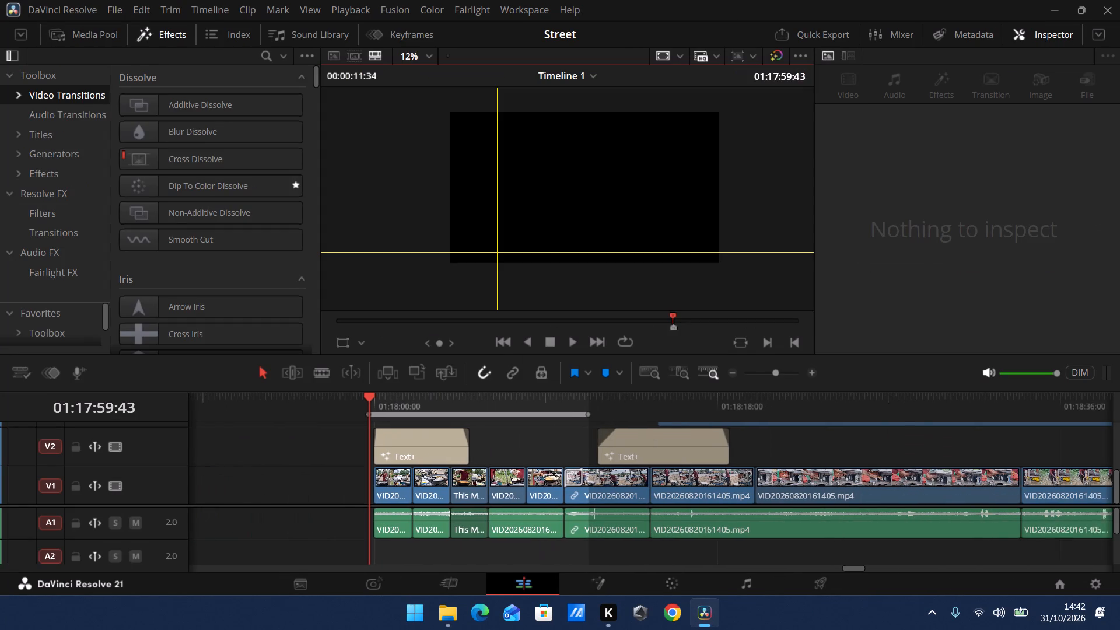
scroll(756, 421, "down", 1)
left_click_drag(775, 373, 769, 373)
scroll(764, 461, "down", 1)
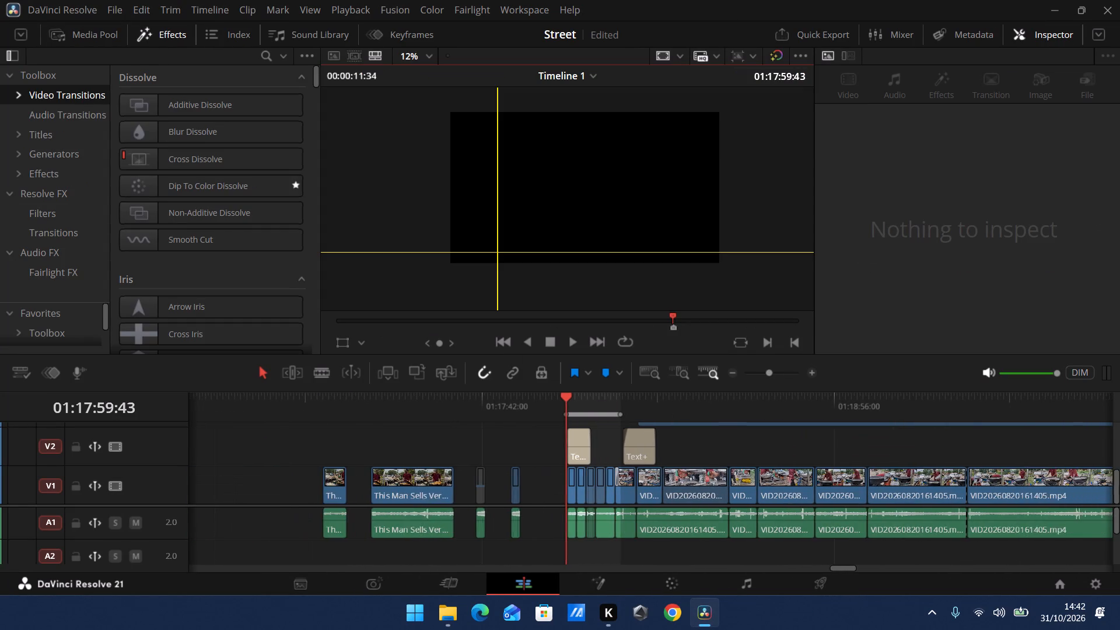
scroll(758, 463, "down", 1)
left_click_drag(505, 460, 322, 527)
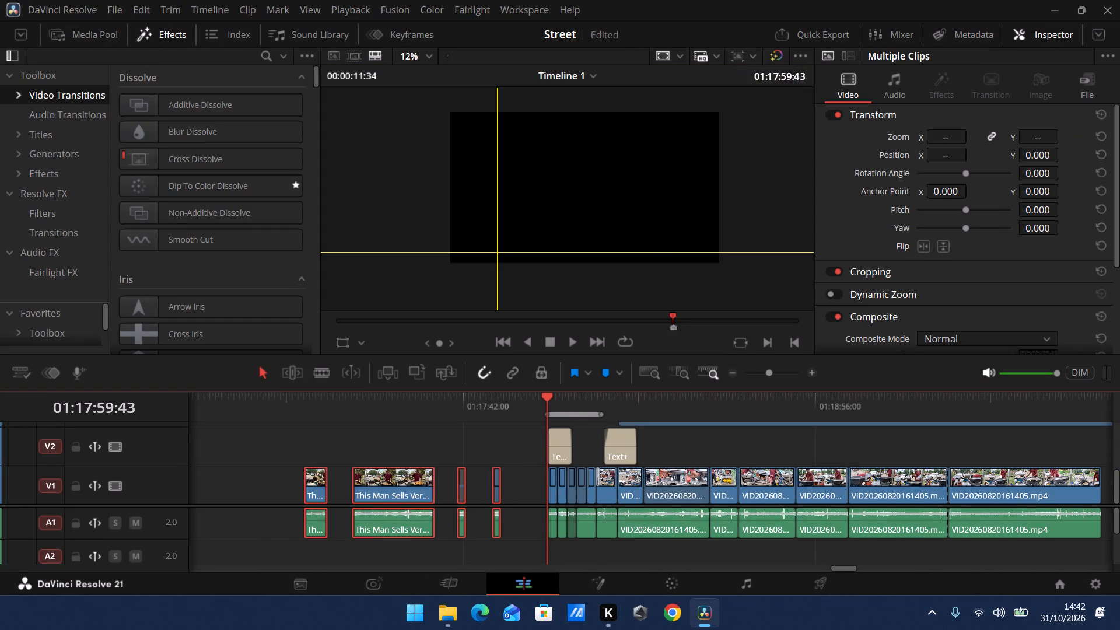
left_click_drag(391, 524, 313, 523)
left_click(460, 487)
scroll(664, 456, "down", 1)
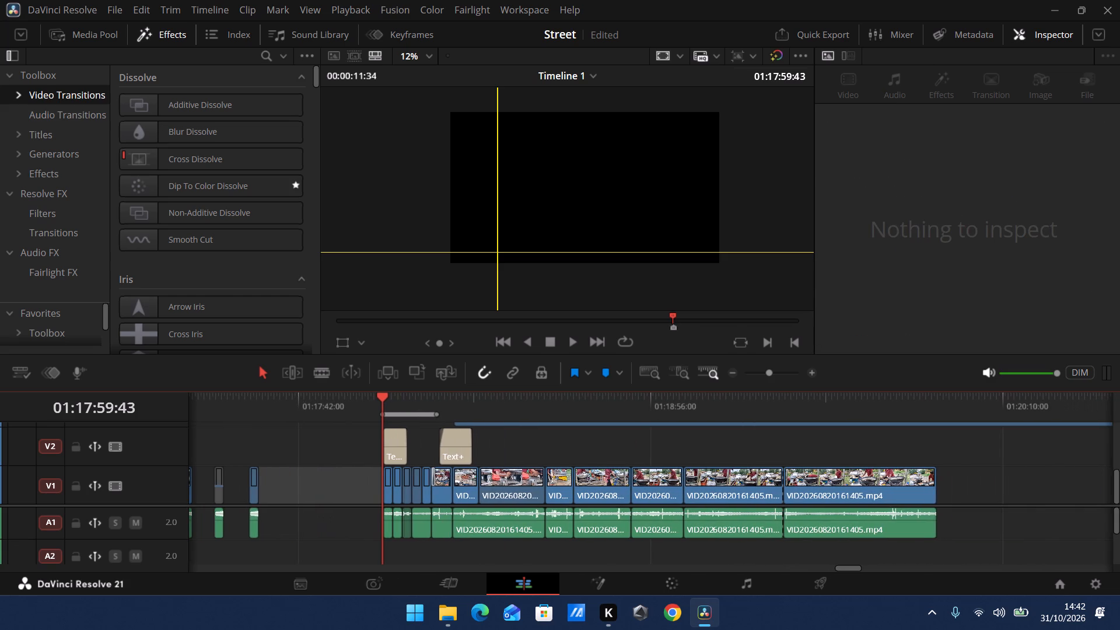
Play the main footage after the montage from about 01:18:16 to 01:19:32 in an enlarged viewer to examine its clips and cuts.
left_click(523, 397)
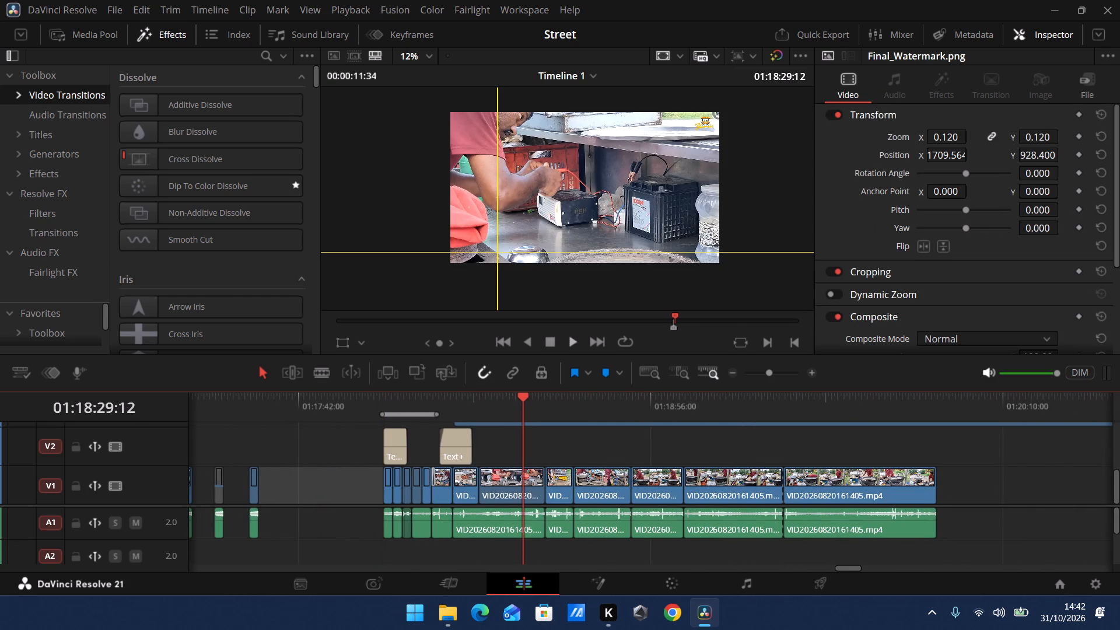
left_click(580, 343)
scroll(593, 446, "down", 1)
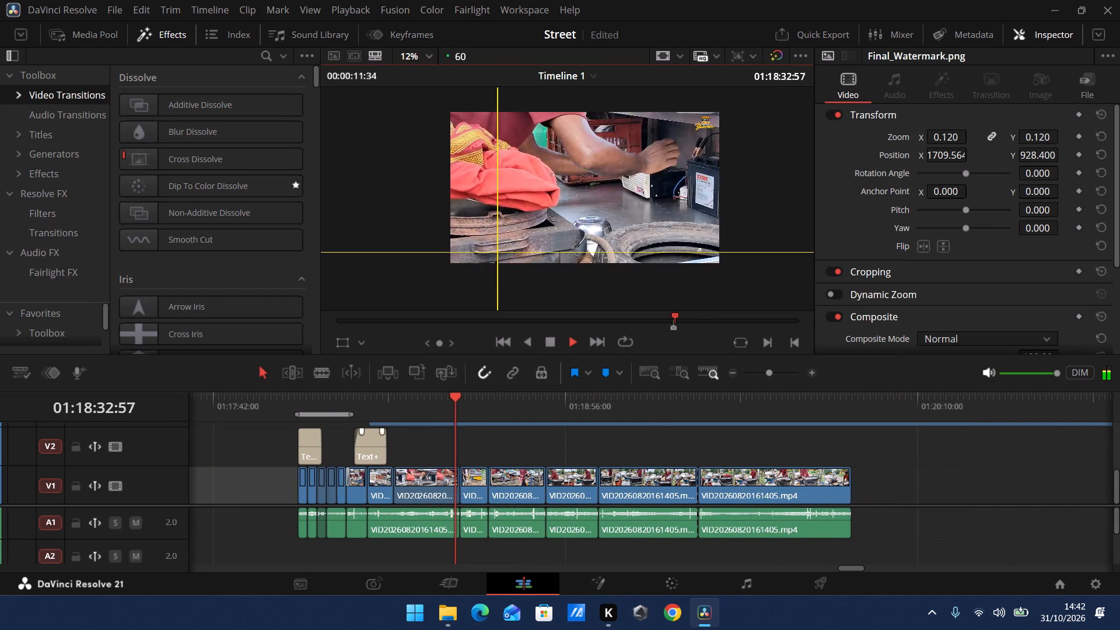
left_click(380, 405)
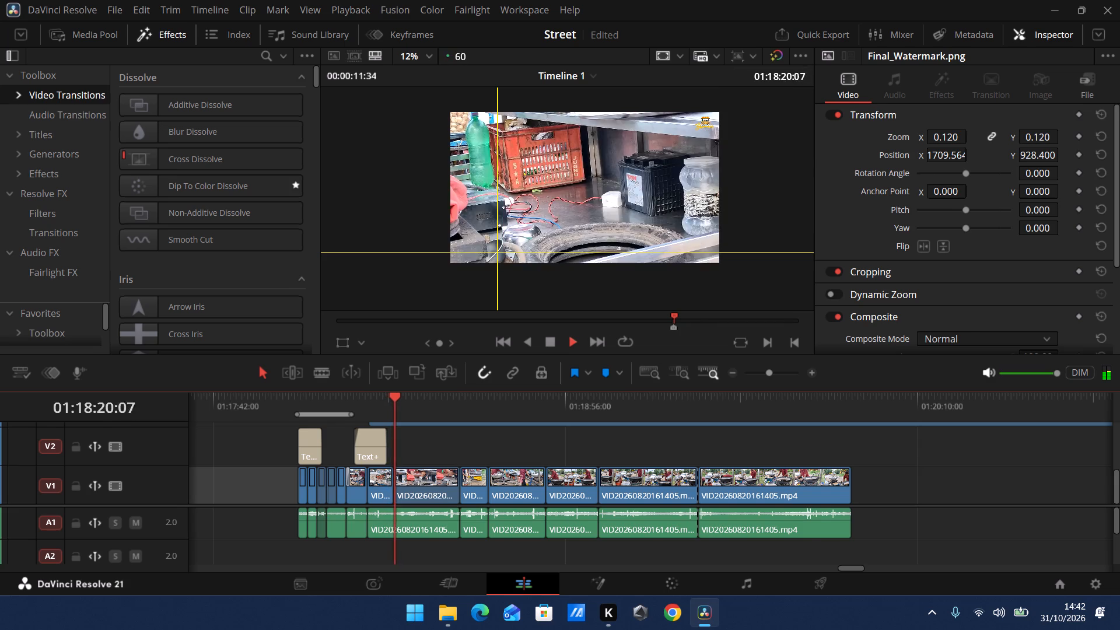
left_click(367, 412)
left_click(425, 53)
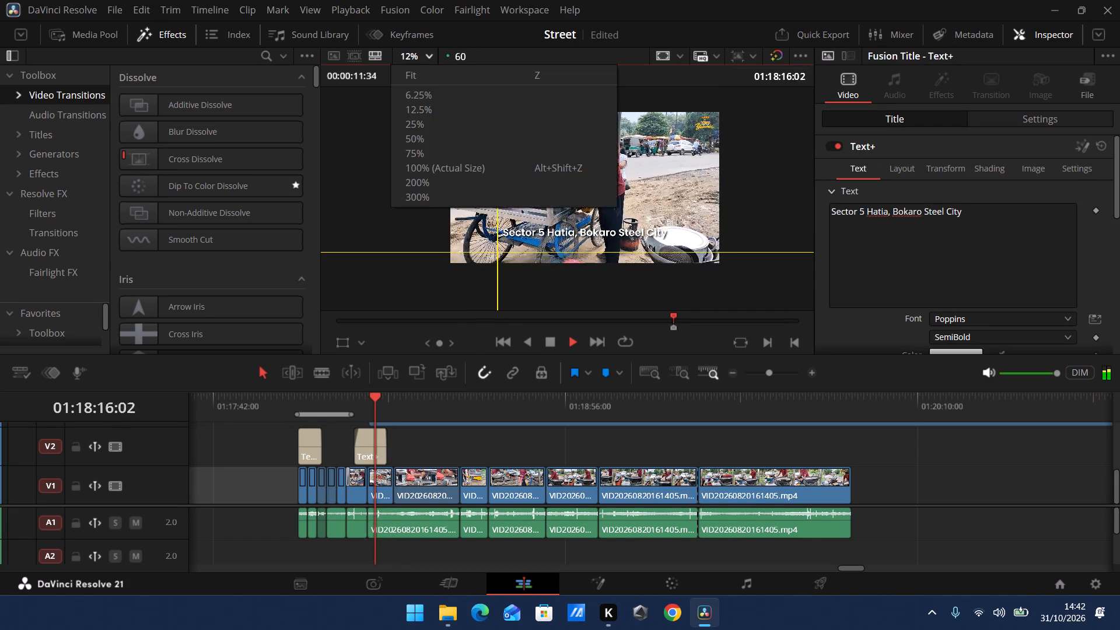
left_click(419, 123)
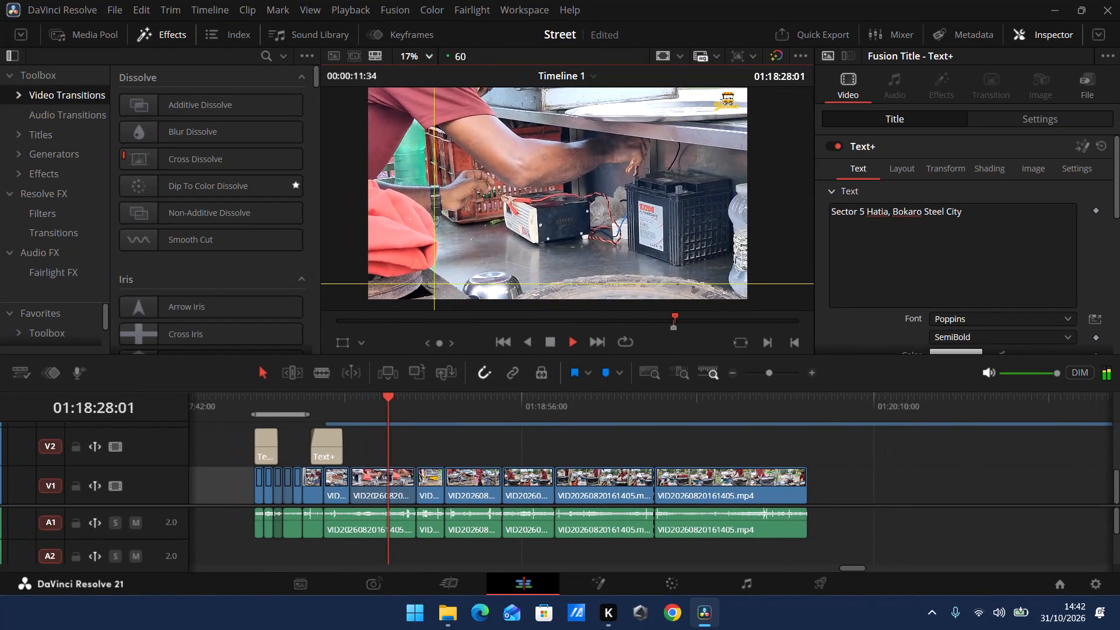
scroll(447, 436, "down", 1)
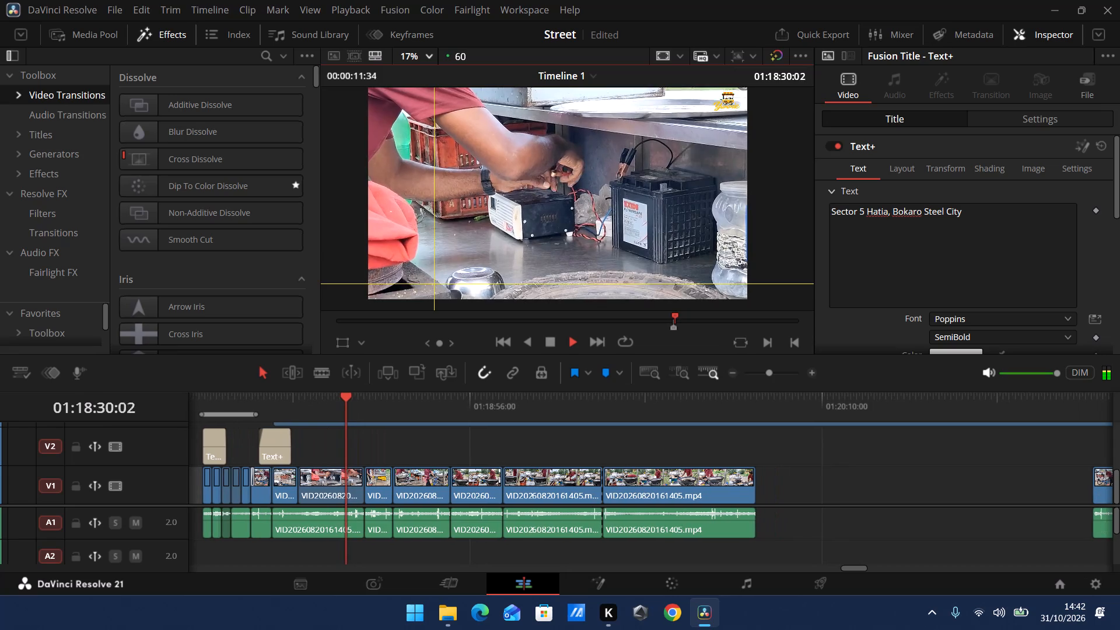
scroll(447, 436, "down", 1)
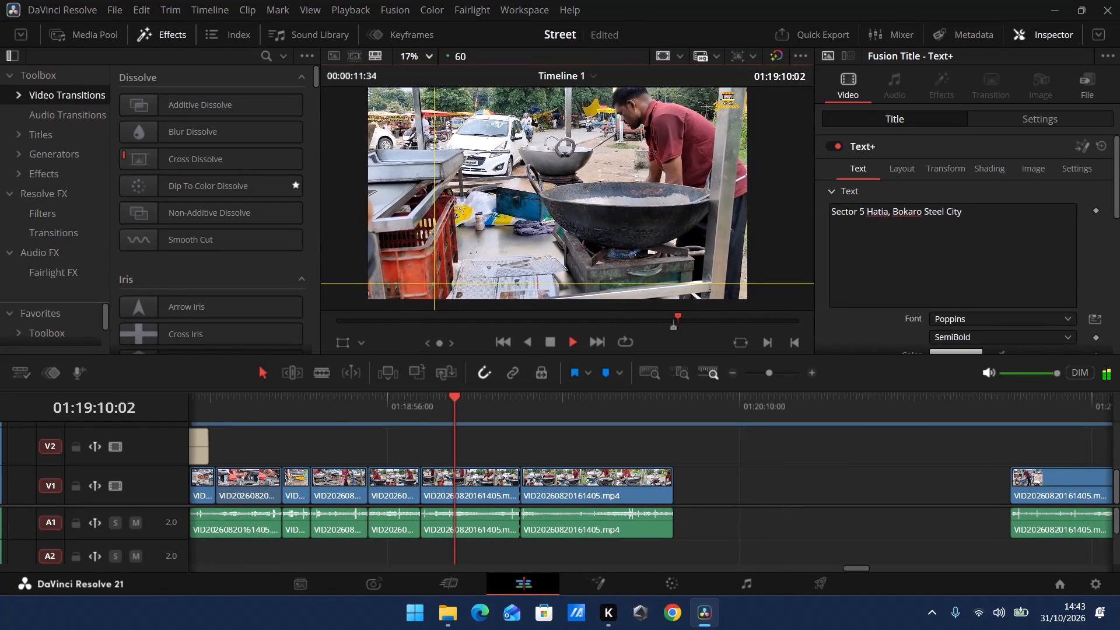
scroll(589, 454, "up", 1)
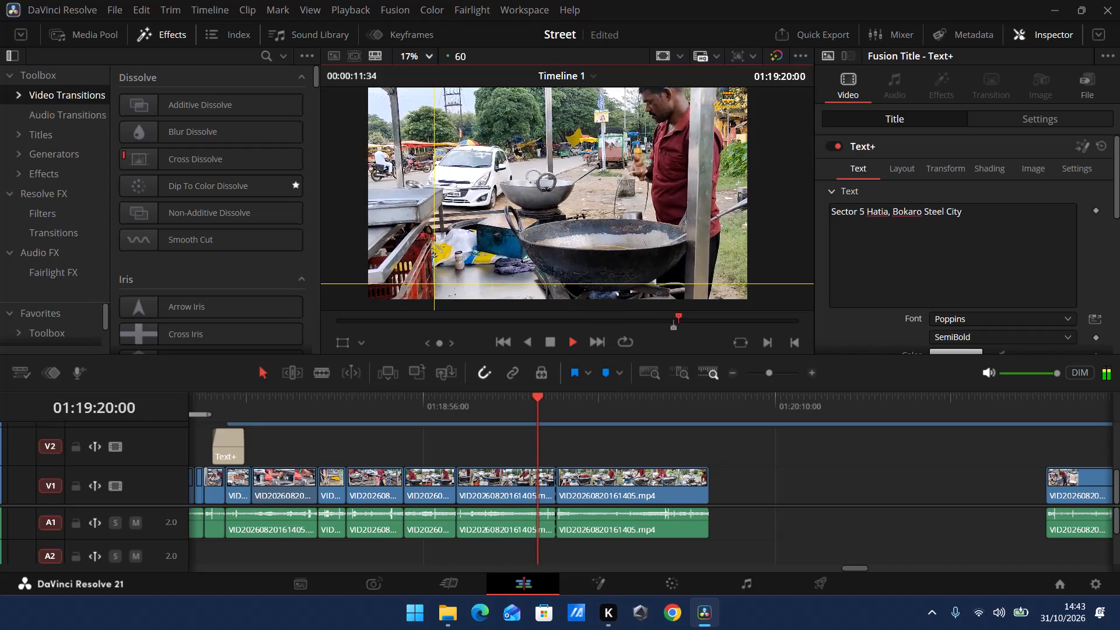
scroll(589, 454, "down", 1)
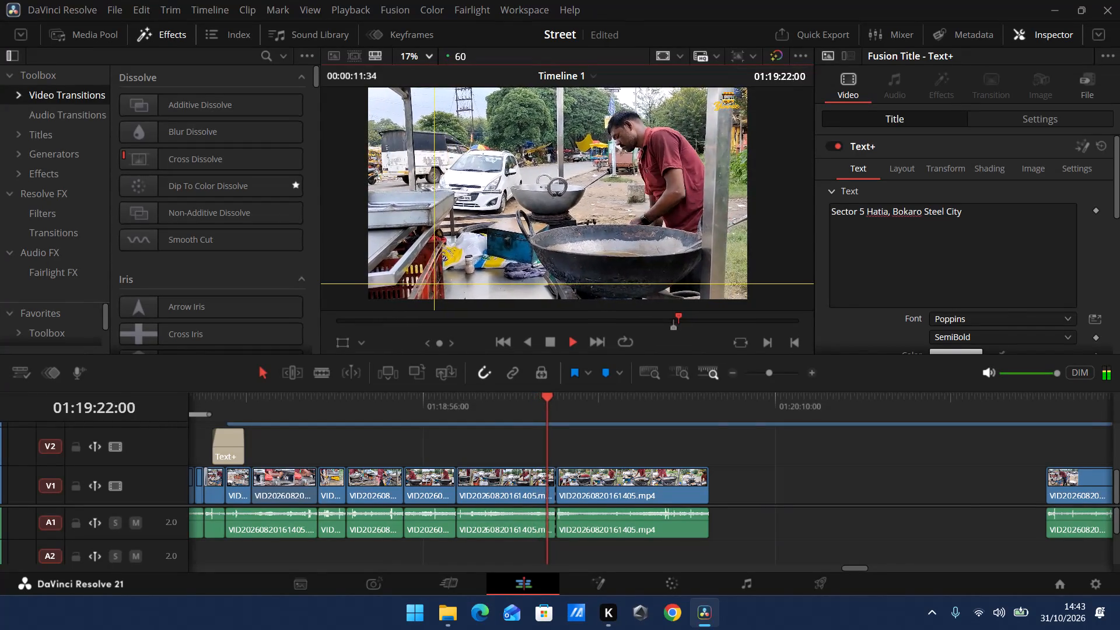
scroll(589, 454, "down", 1)
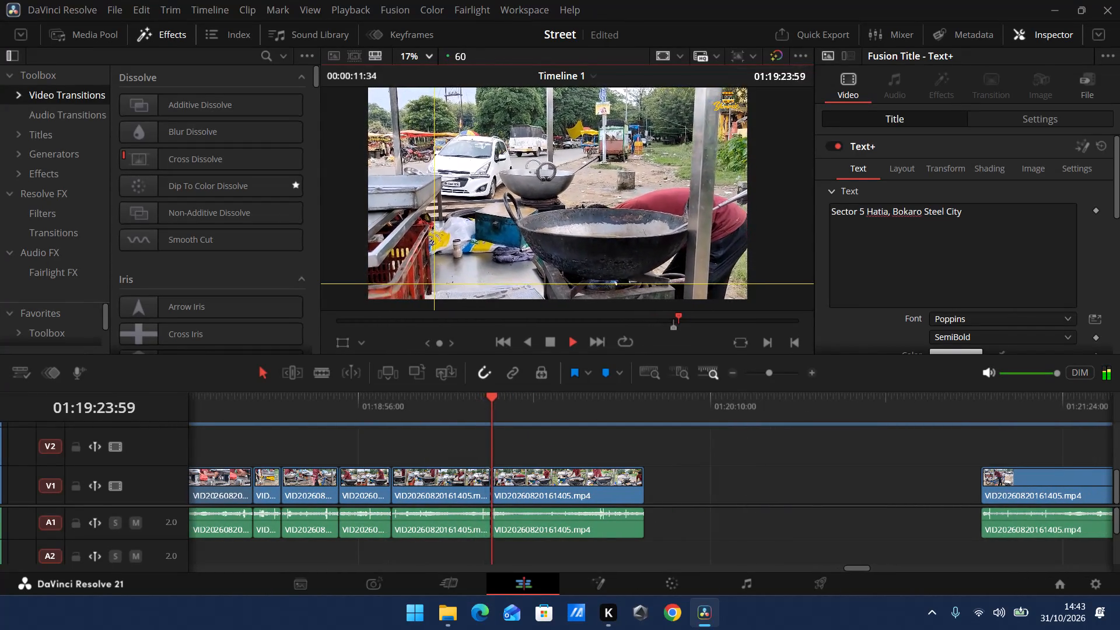
scroll(585, 453, "down", 1)
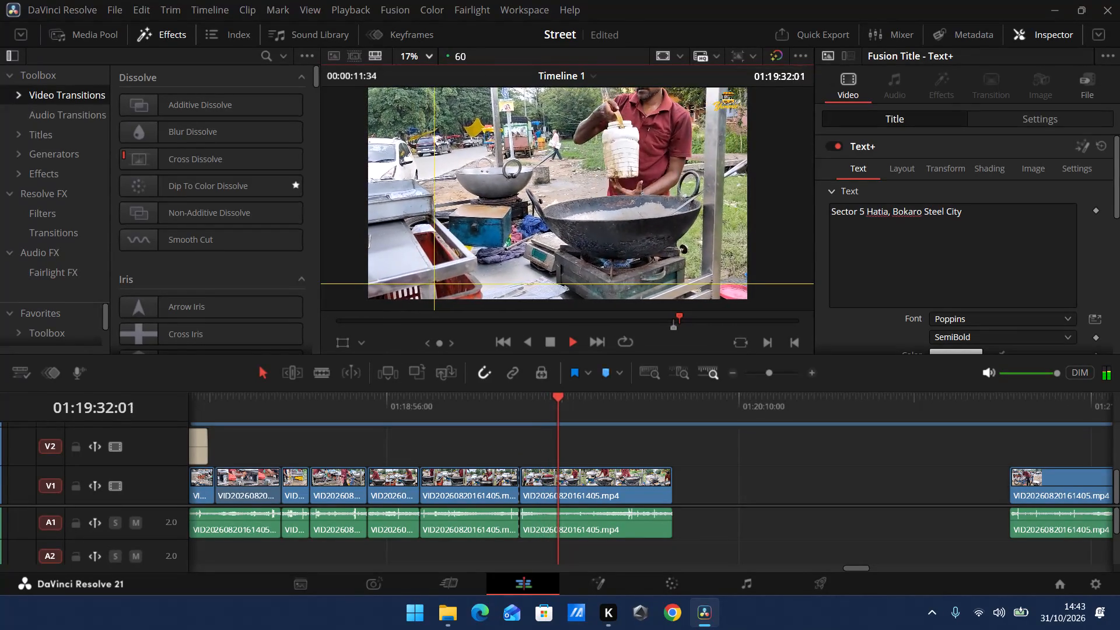
Trim 7 seconds off the start of the last clip before the gap so it begins at 01:19:31:00.
left_click_drag(559, 401, 556, 402)
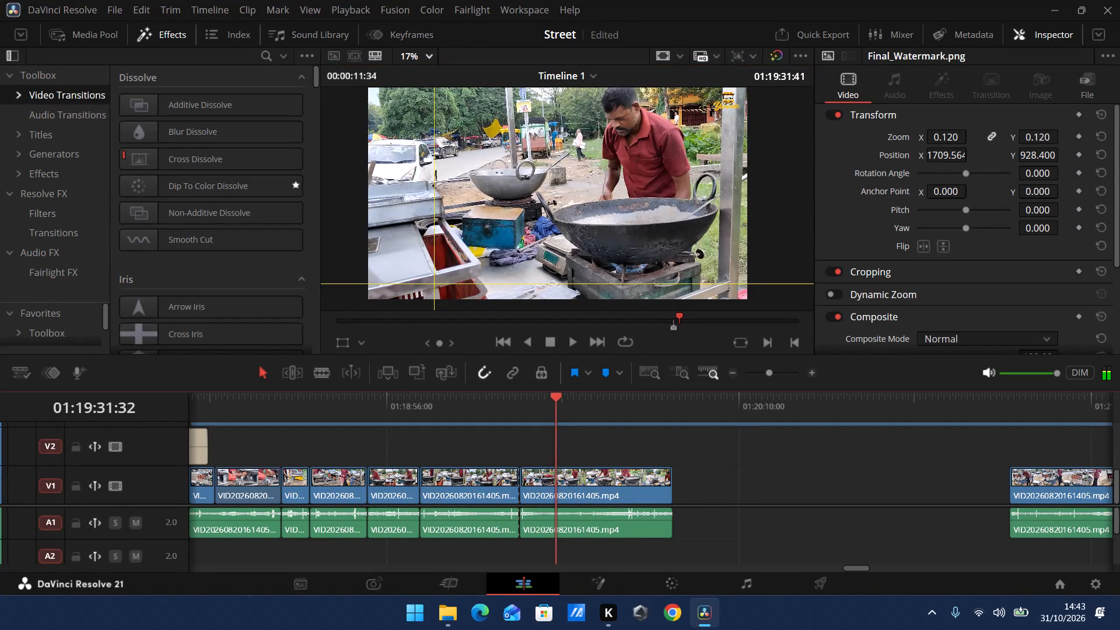
left_click_drag(556, 402, 553, 402)
left_click(546, 345)
left_click(774, 370)
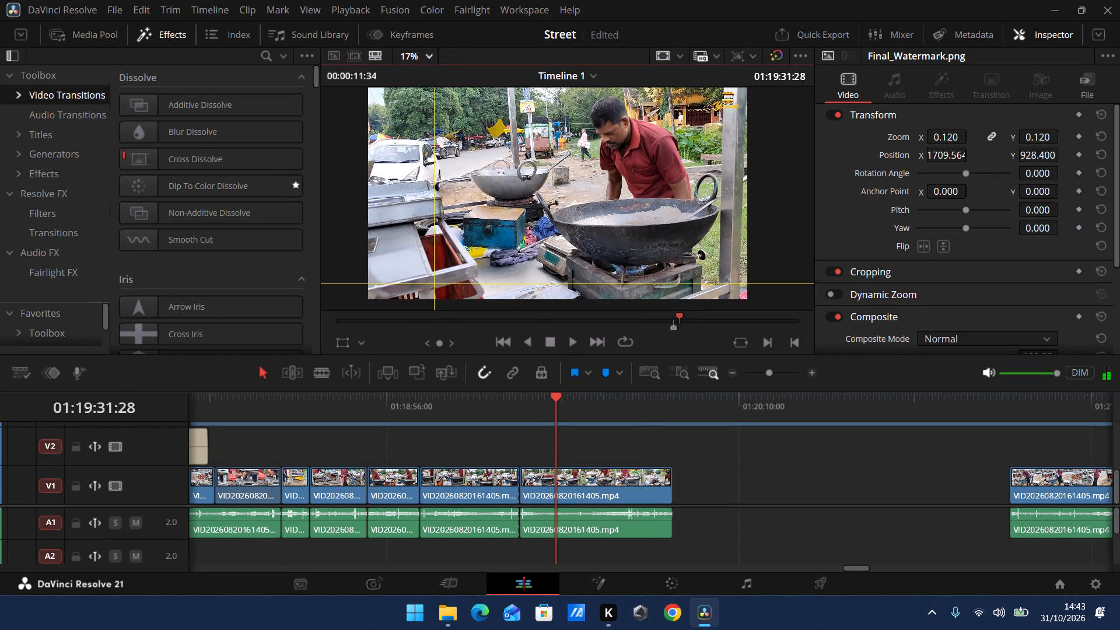
left_click_drag(650, 398, 640, 399)
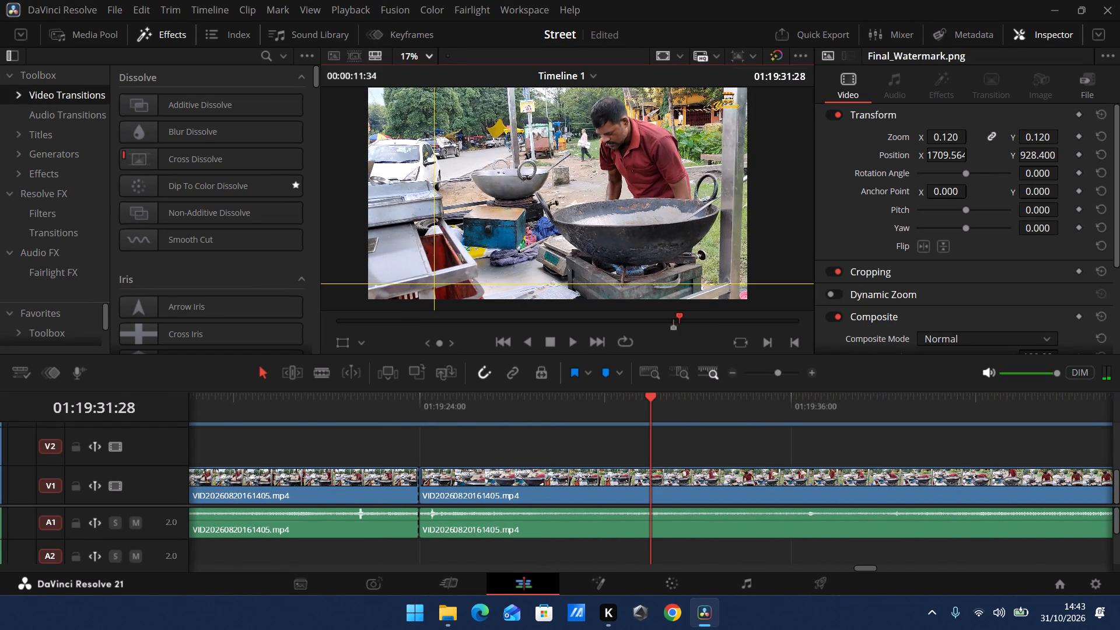
left_click_drag(648, 396, 604, 398)
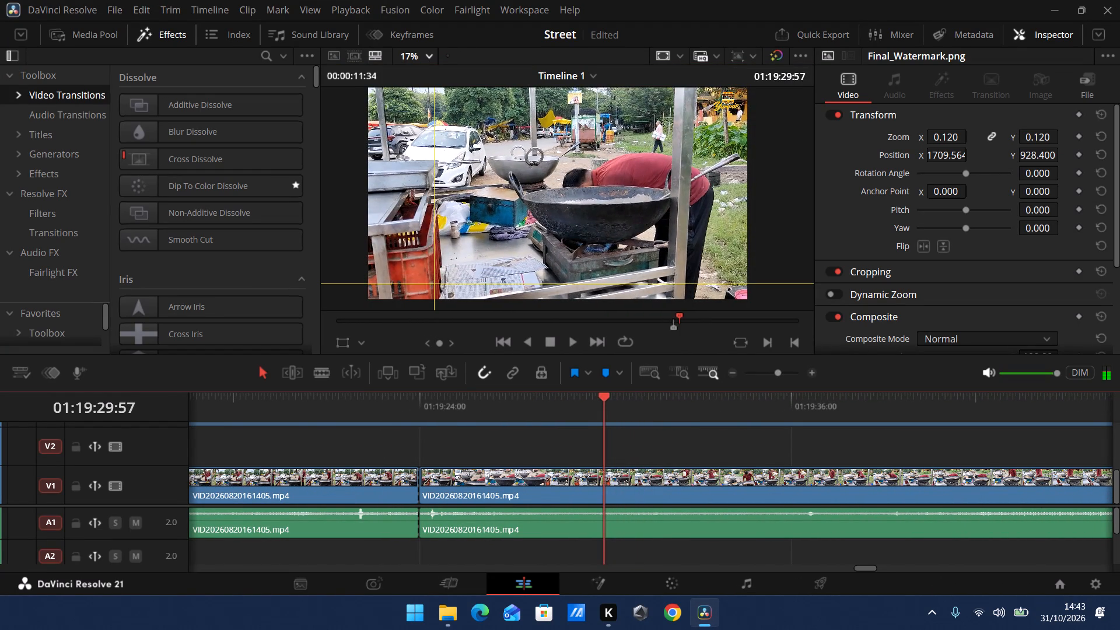
left_click_drag(604, 398, 625, 398)
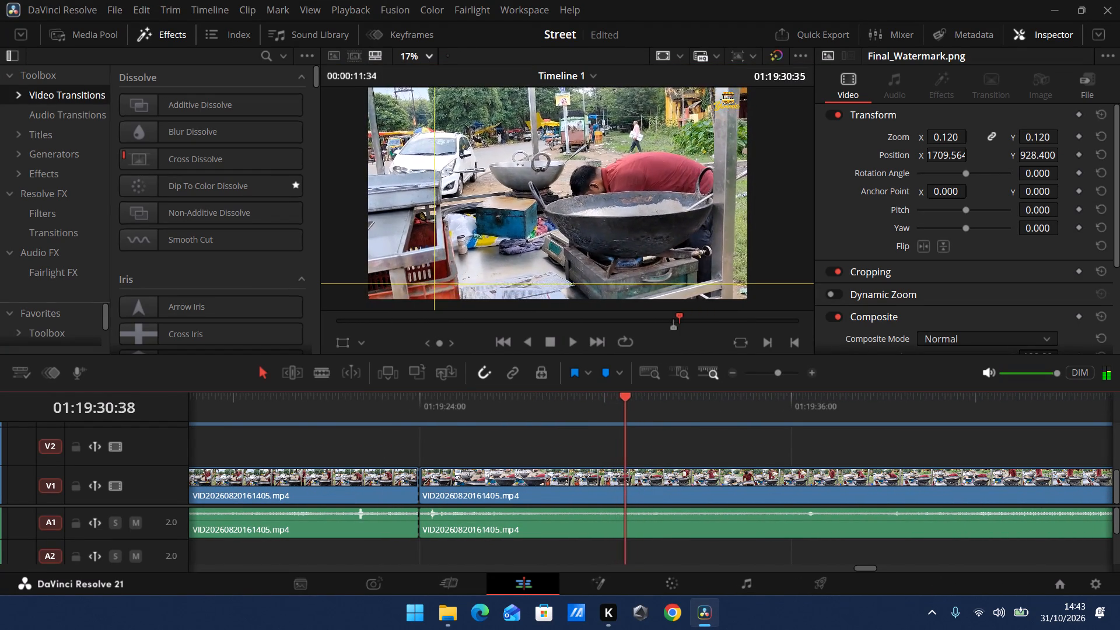
left_click_drag(625, 398, 634, 398)
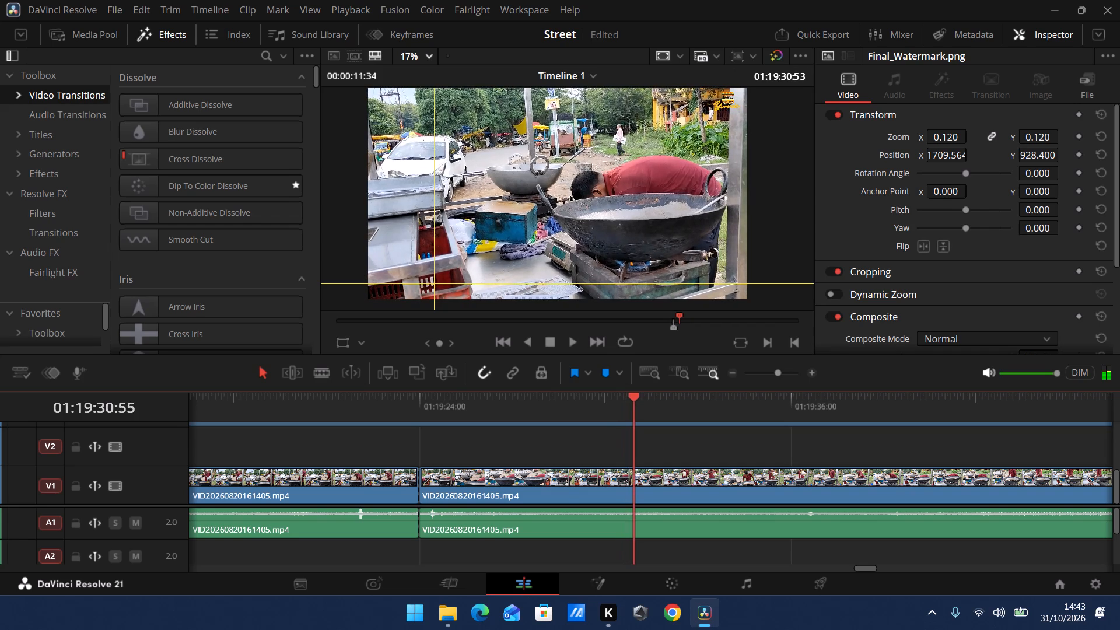
left_click_drag(634, 398, 636, 398)
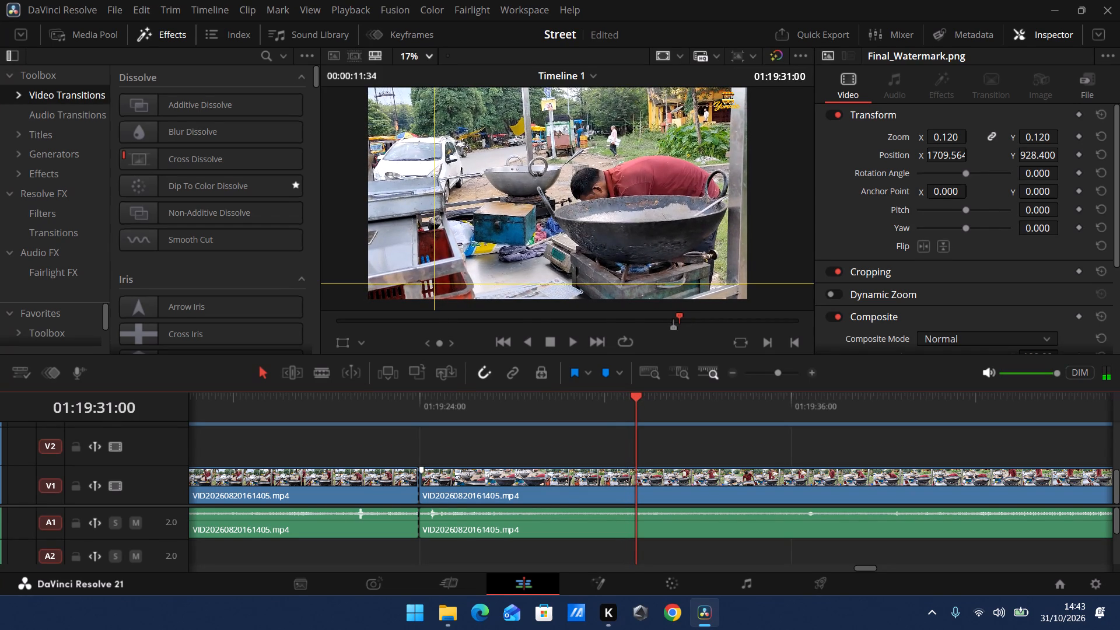
left_click_drag(431, 460, 426, 518)
left_click_drag(426, 518, 642, 514)
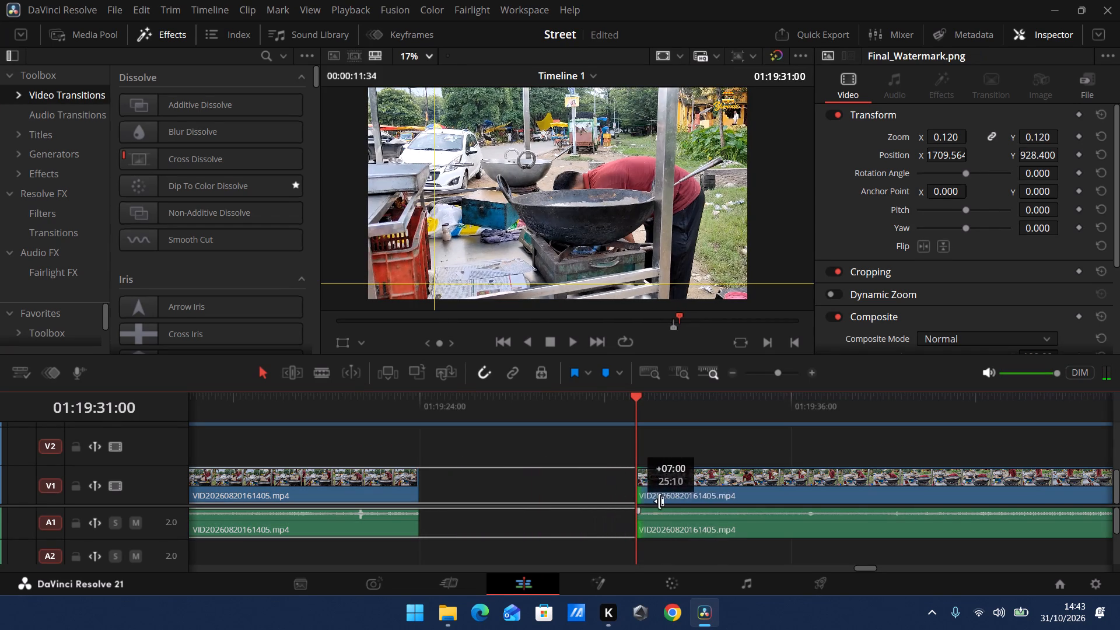
Move the trimmed clip back to about 01:19:24 so it joins the end of the preceding clip.
left_click_drag(681, 461, 689, 522)
left_click_drag(689, 524, 473, 525)
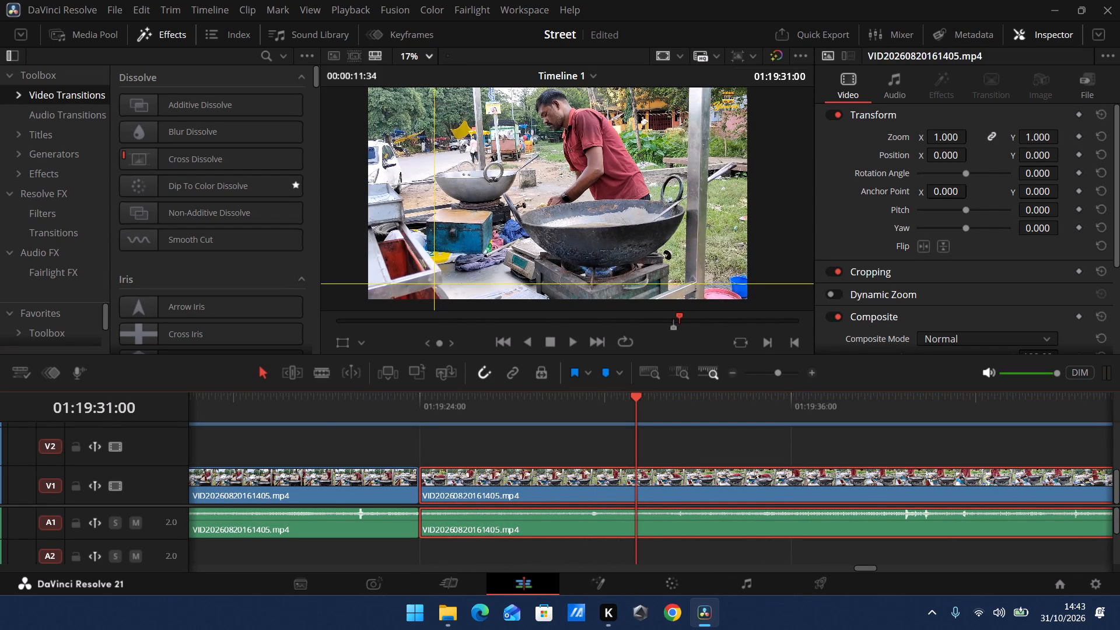
Play across the new join and through the trimmed clip several times, partly in full screen, to examine the oil-pouring action and where to cut.
left_click(328, 399)
left_click(578, 341)
left_click_drag(779, 374, 768, 373)
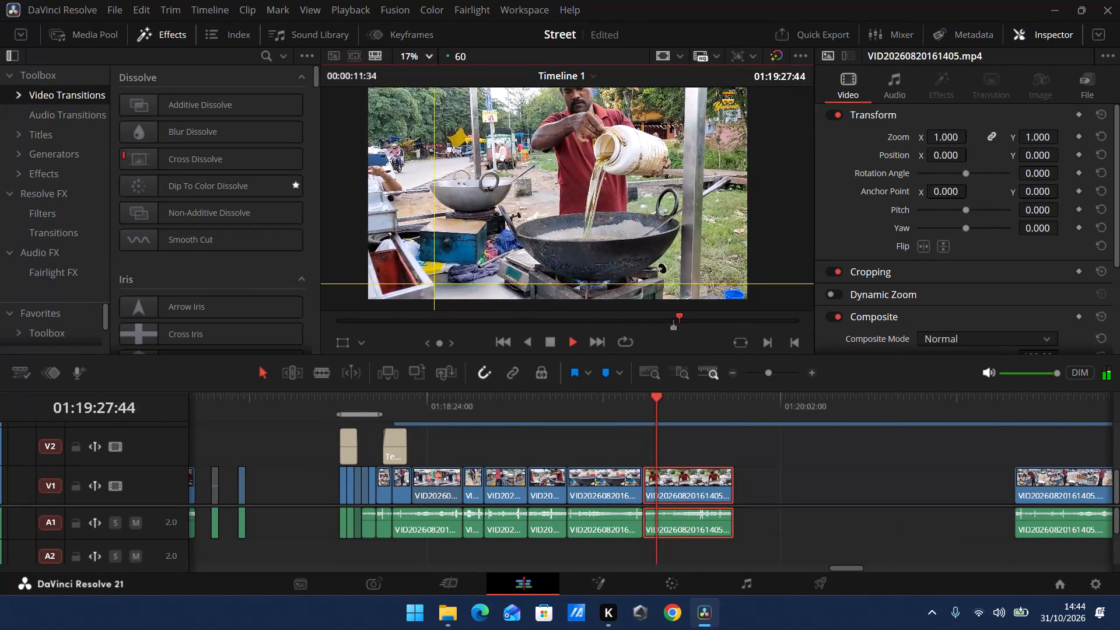
scroll(751, 432, "down", 1)
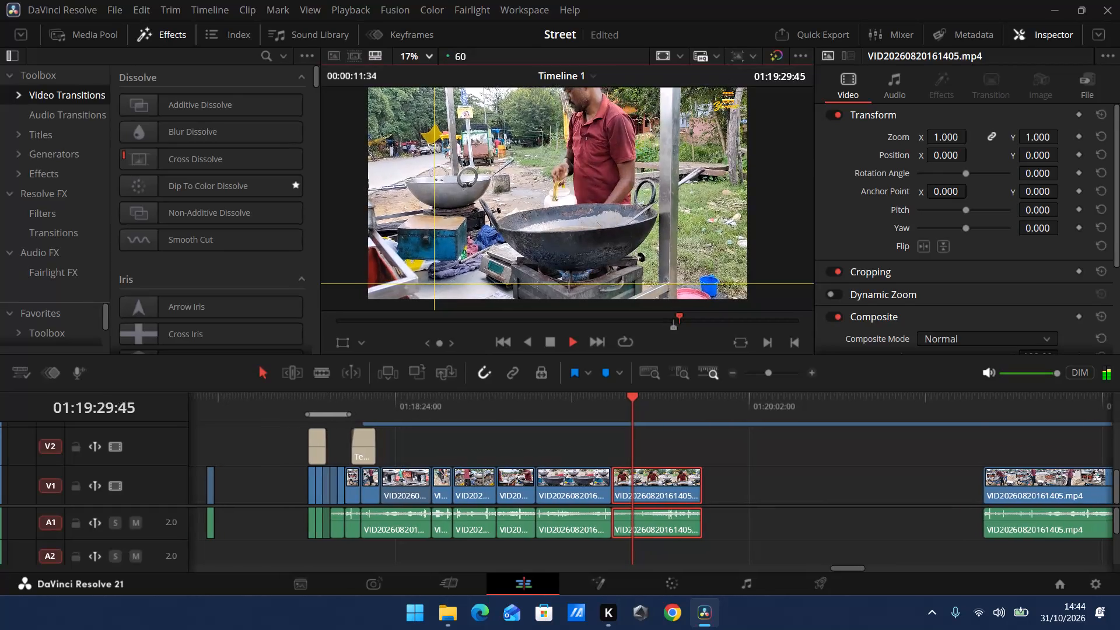
scroll(751, 432, "down", 1)
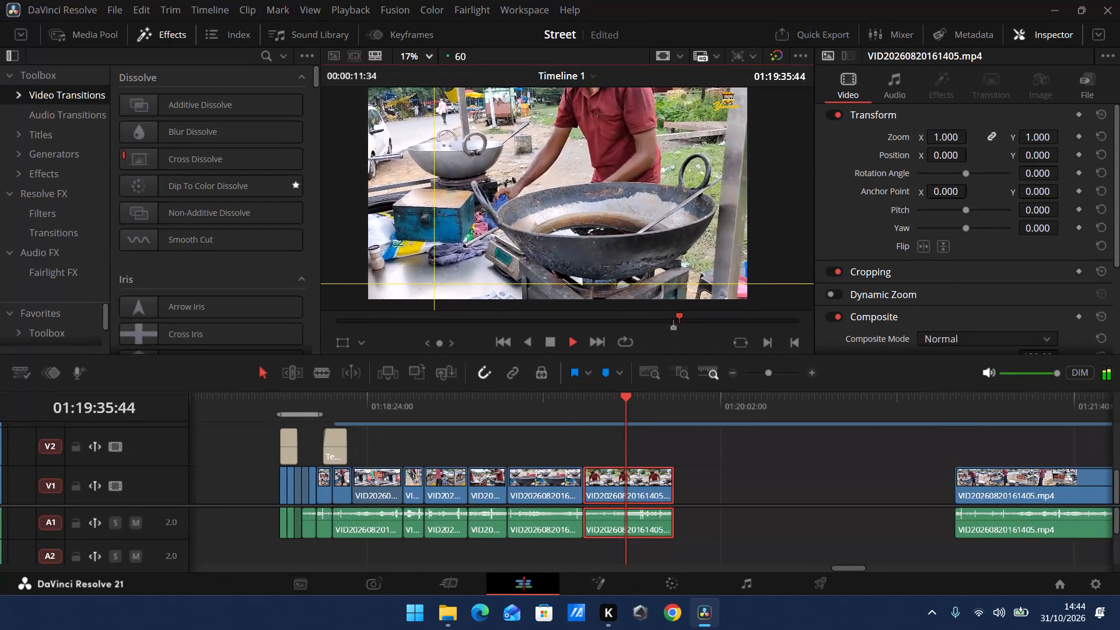
key("p")
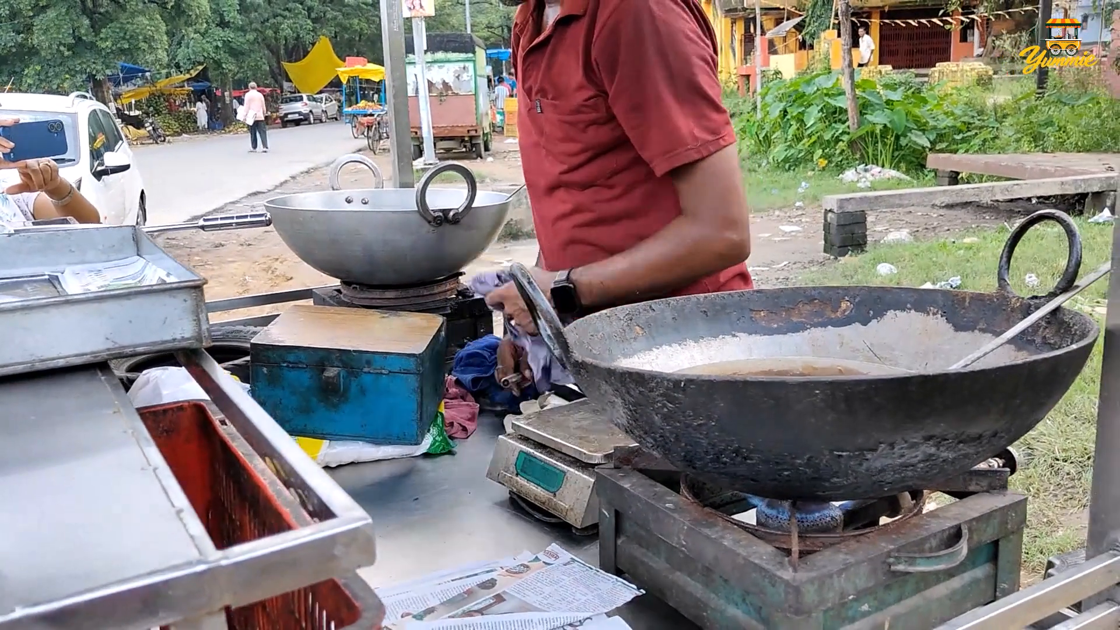
key("Escape")
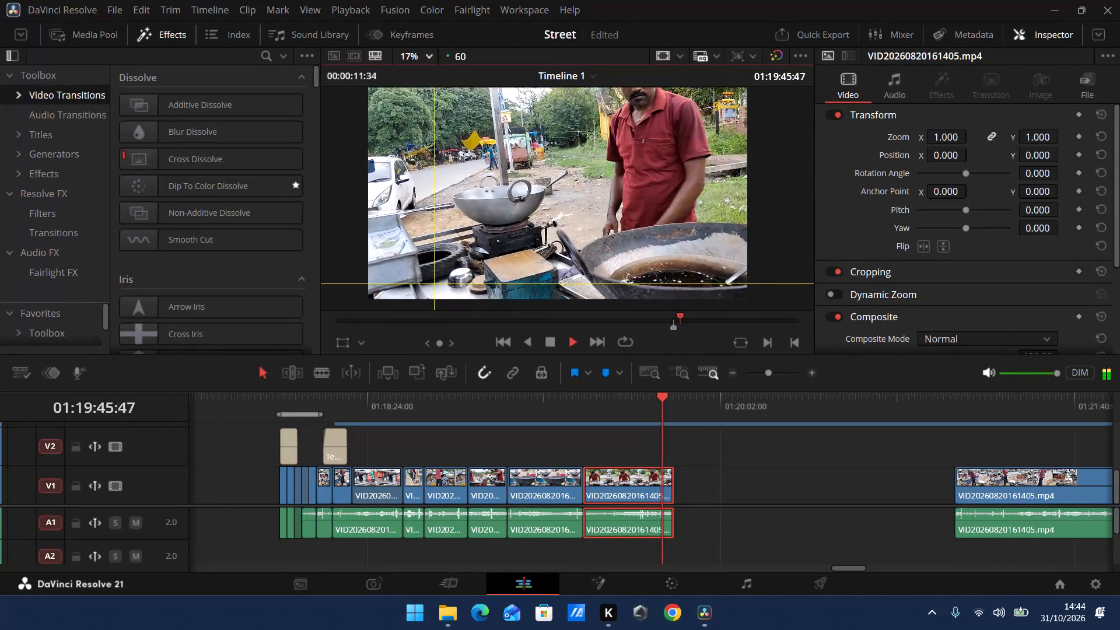
left_click(581, 409)
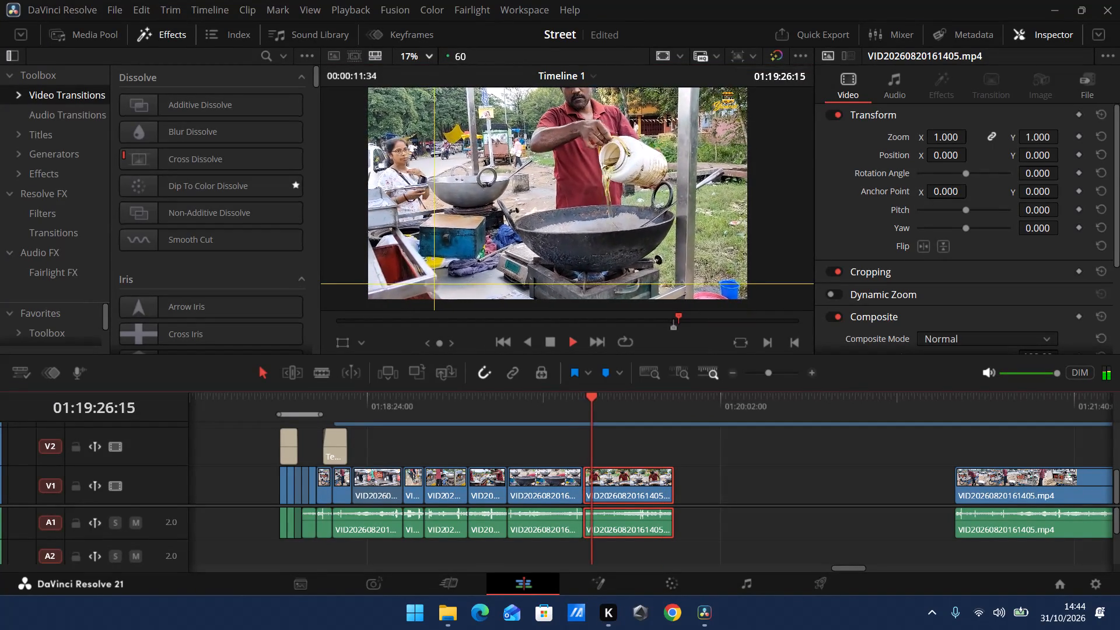
left_click(565, 417)
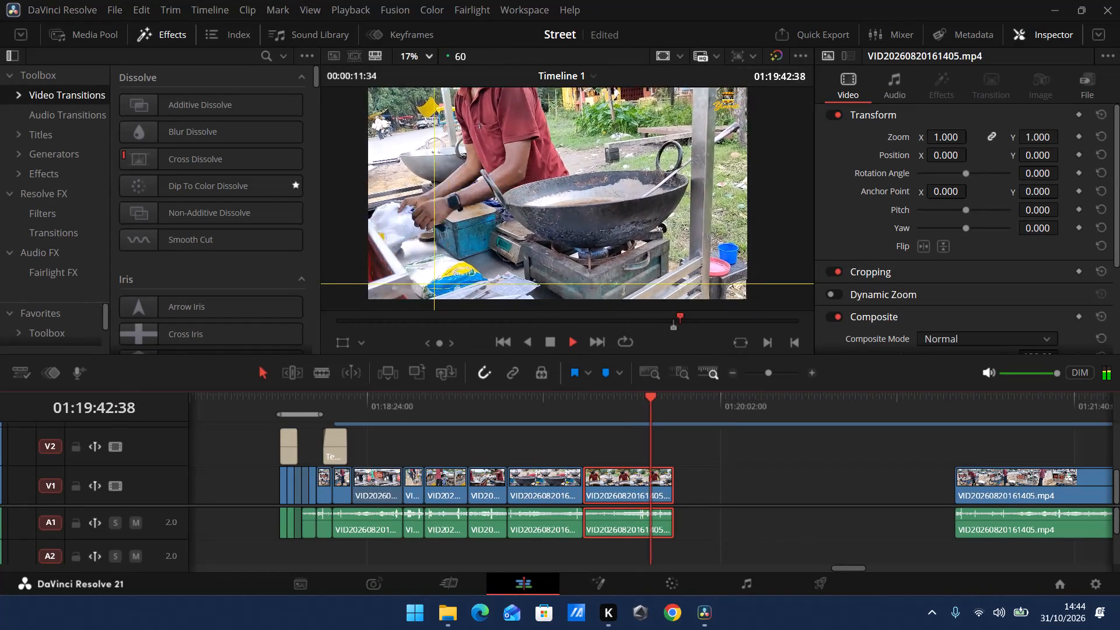
left_click(772, 373)
left_click(539, 409)
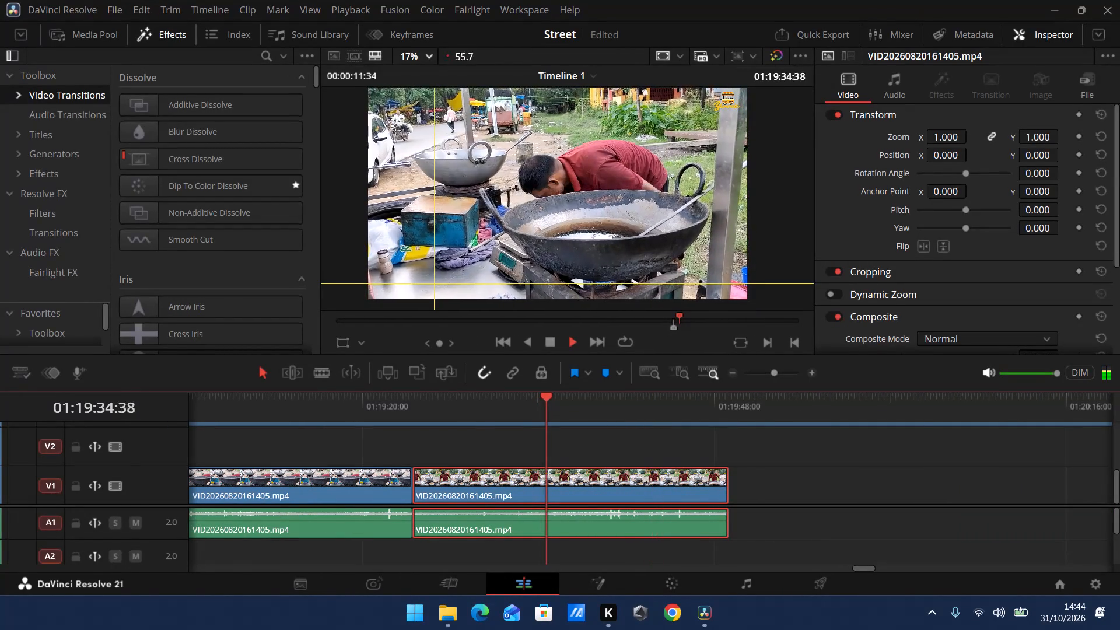
left_click_drag(556, 393, 467, 399)
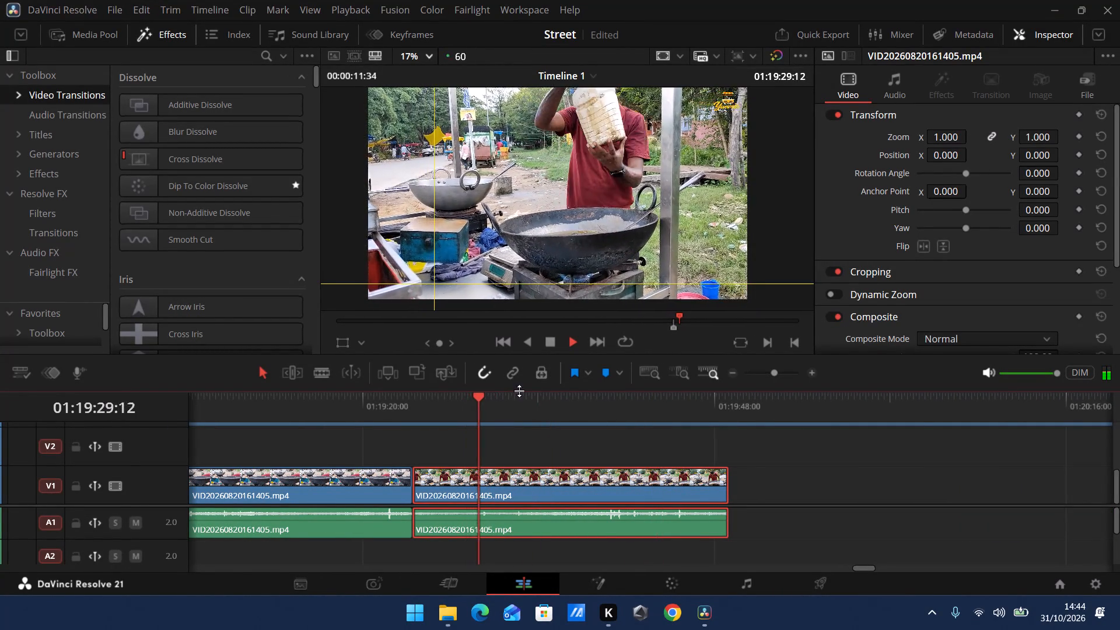
left_click(416, 402)
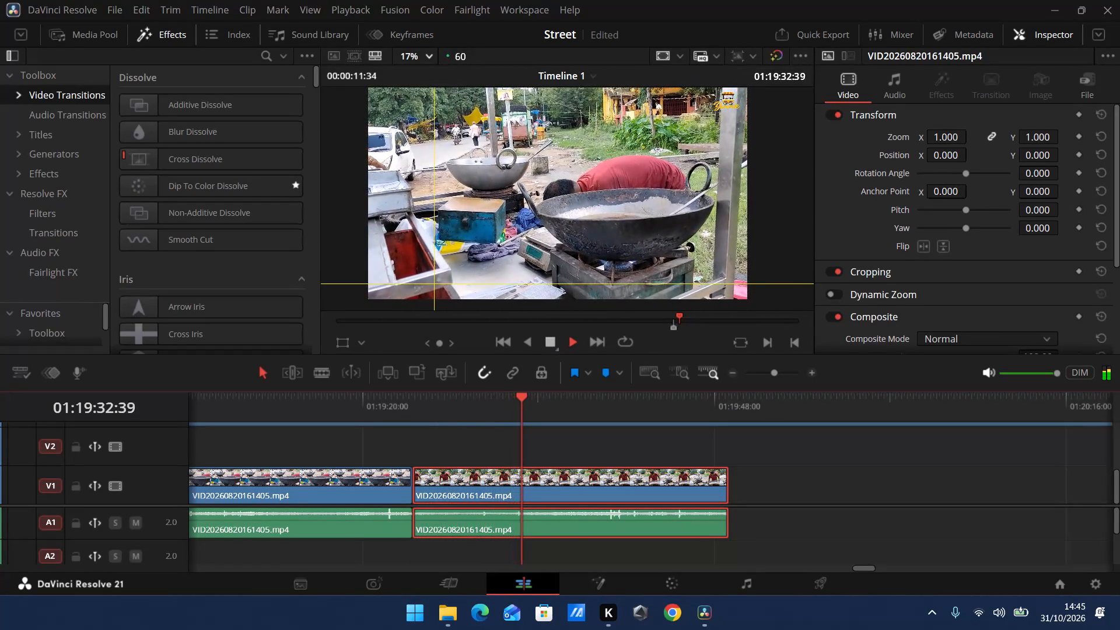
Split the trimmed clip's video and audio at 01:19:34:00, where the vendor bends down behind the pan.
left_click(550, 339)
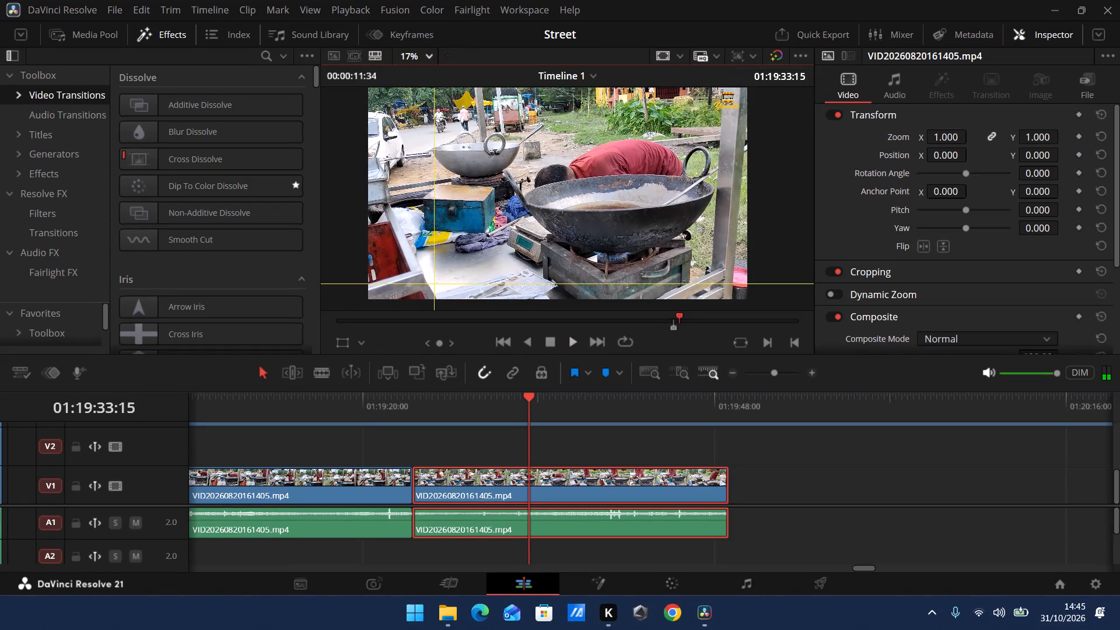
left_click(575, 339)
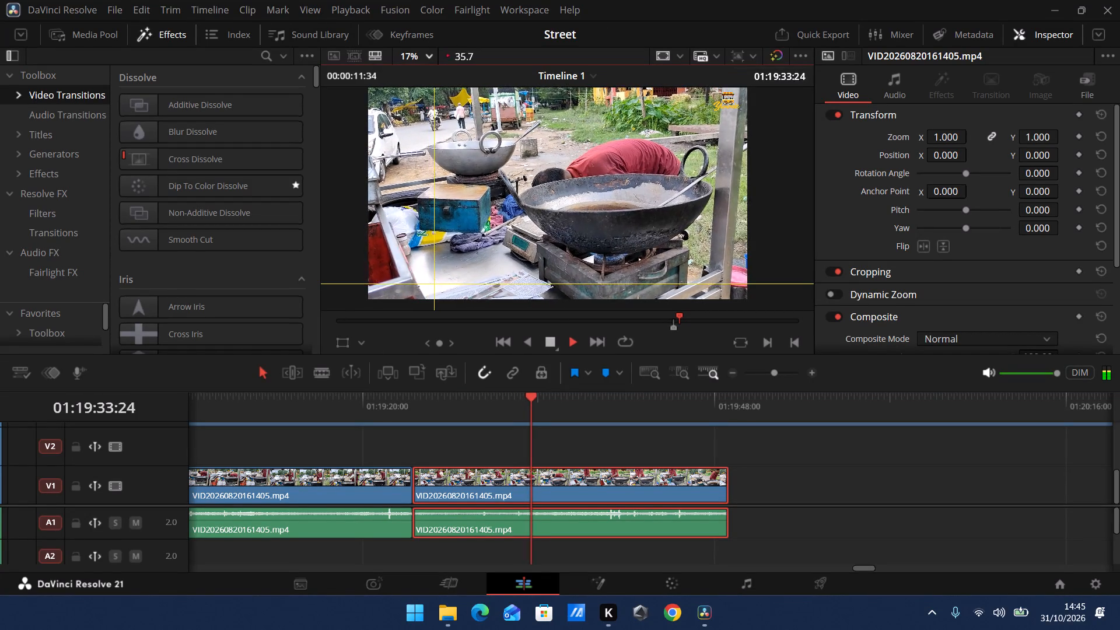
left_click(551, 341)
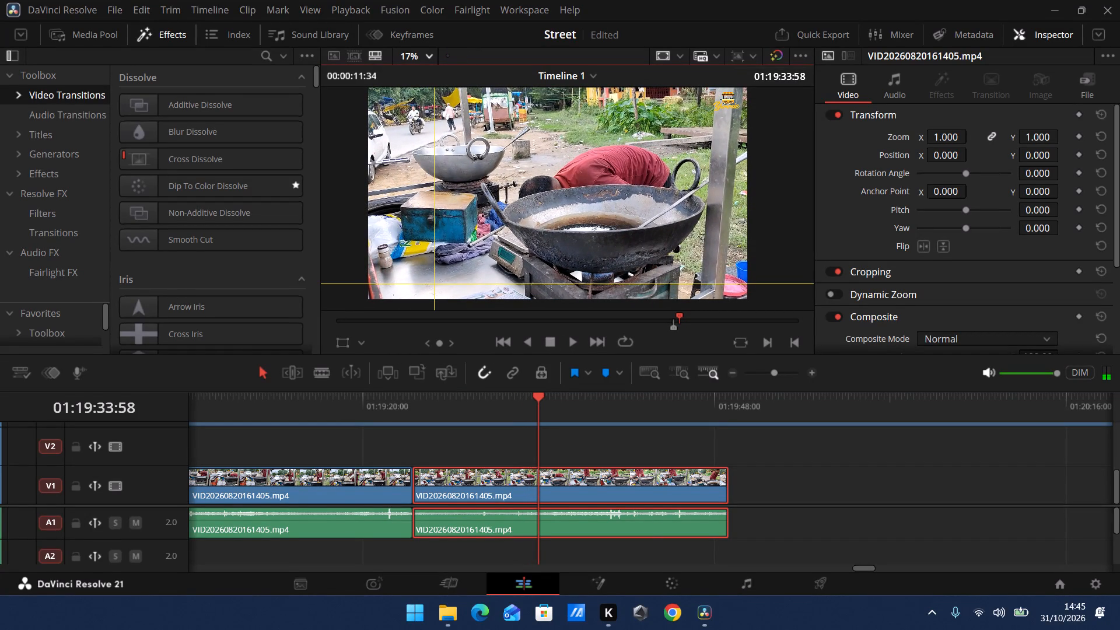
left_click_drag(773, 368, 780, 371)
left_click(649, 395)
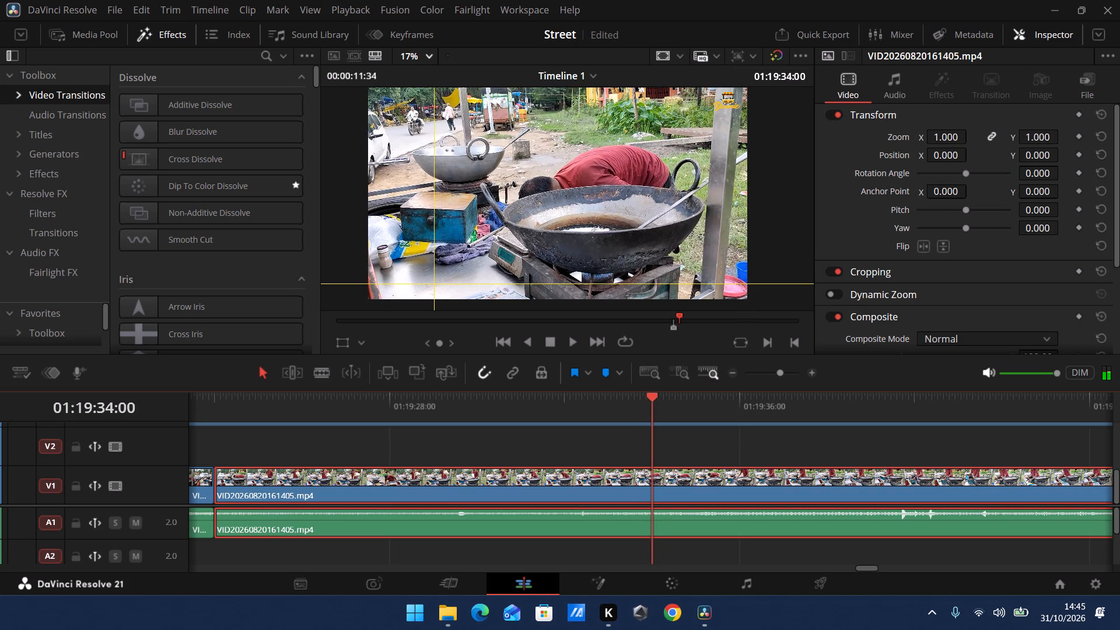
left_click_drag(778, 372, 768, 373)
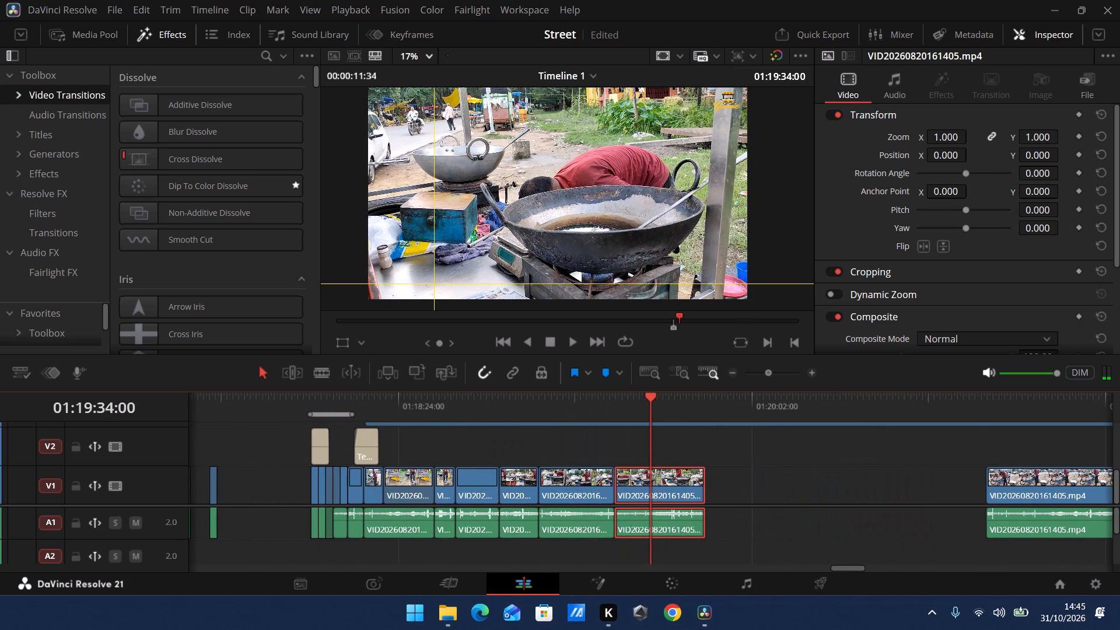
left_click_drag(768, 373, 768, 373)
left_click(309, 373)
left_click(323, 380)
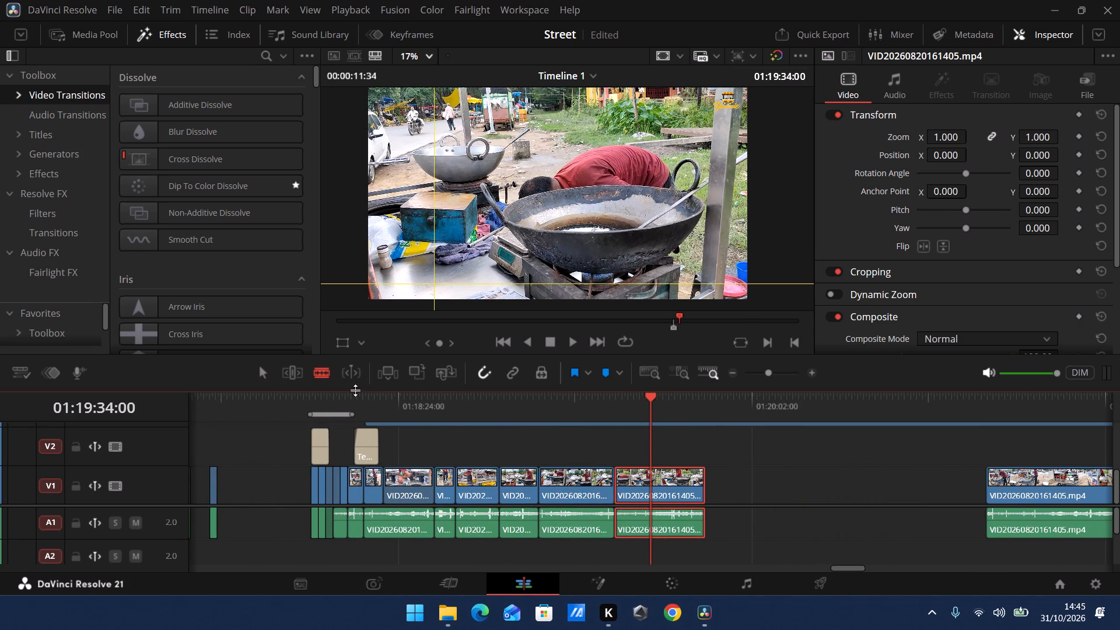
left_click(651, 484)
left_click(650, 524)
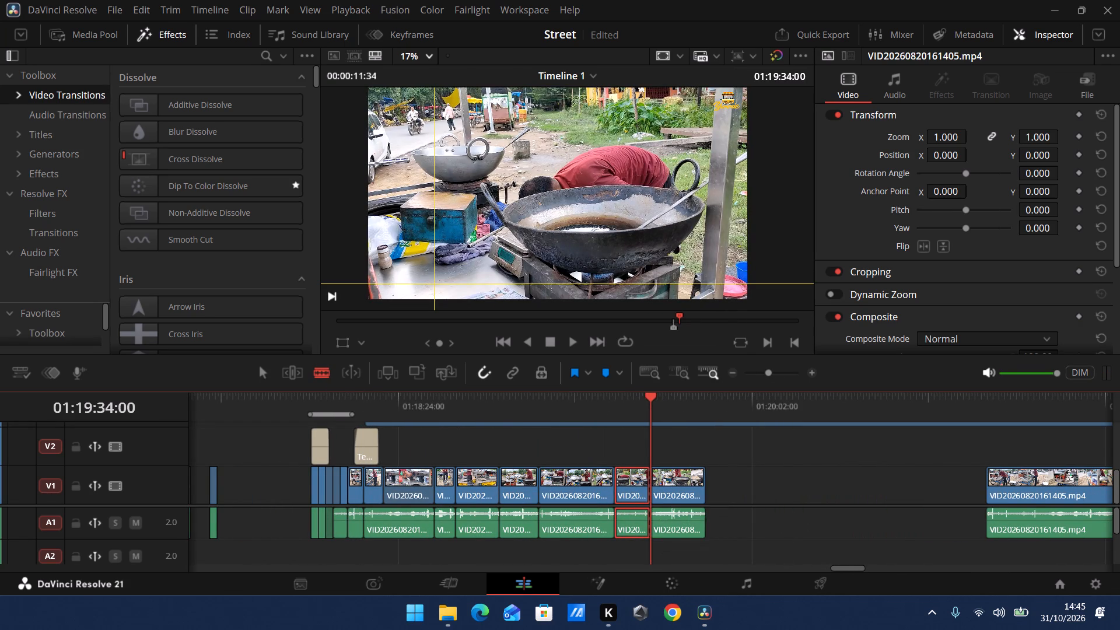
left_click(265, 371)
Play the portion after the 01:19:34:00 cut, and remove its video and audio from the timeline.
left_click(565, 347)
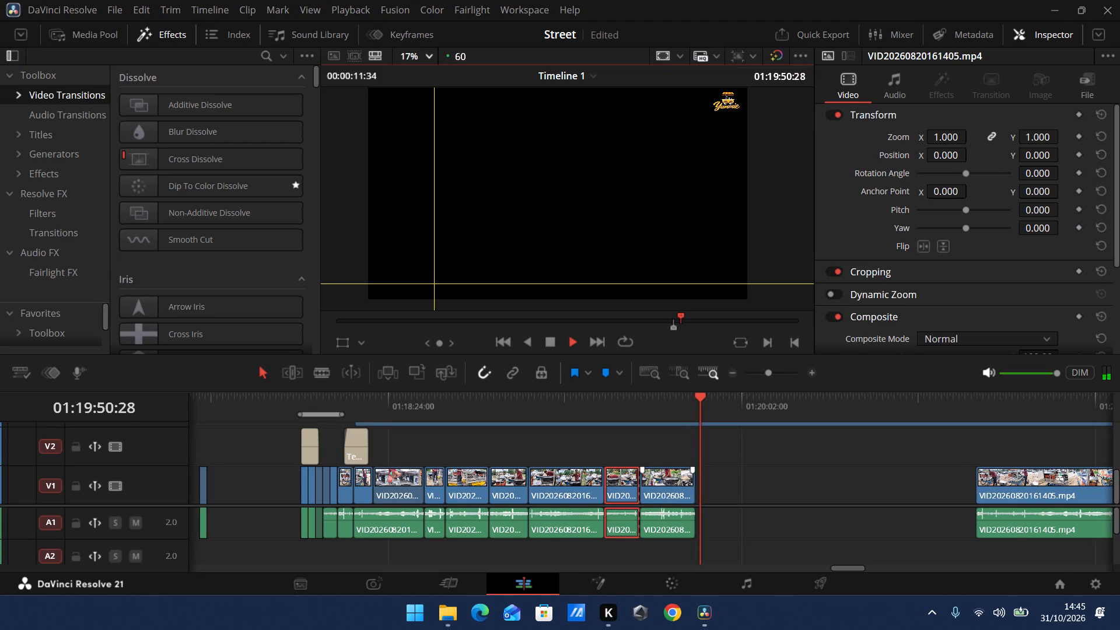
left_click_drag(677, 470, 677, 516)
left_click(650, 435)
left_click(639, 406)
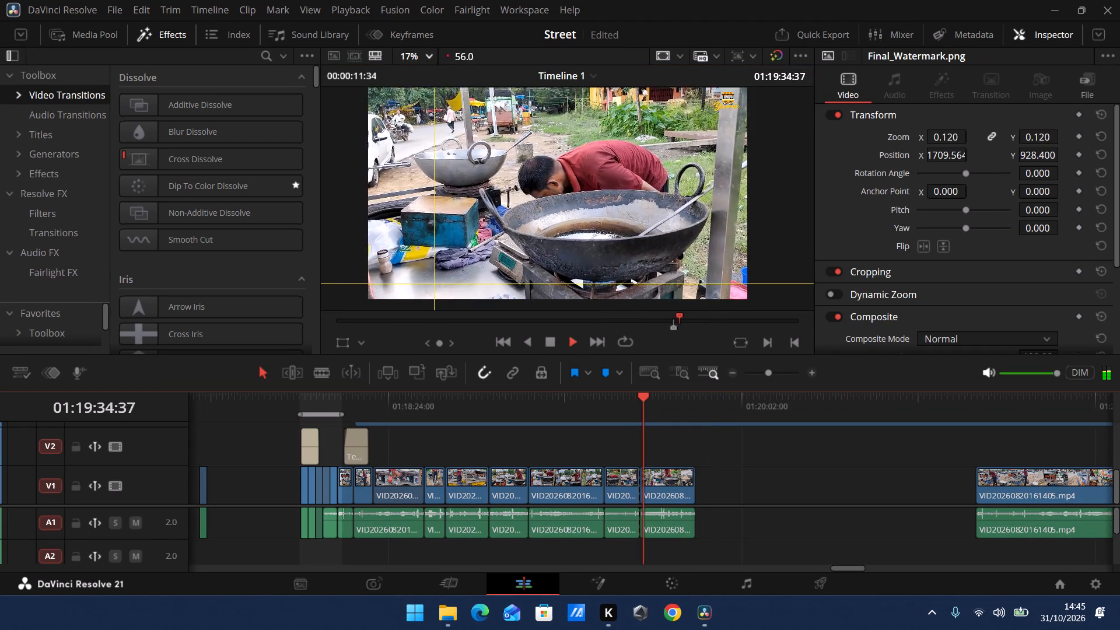
left_click_drag(718, 463, 688, 510)
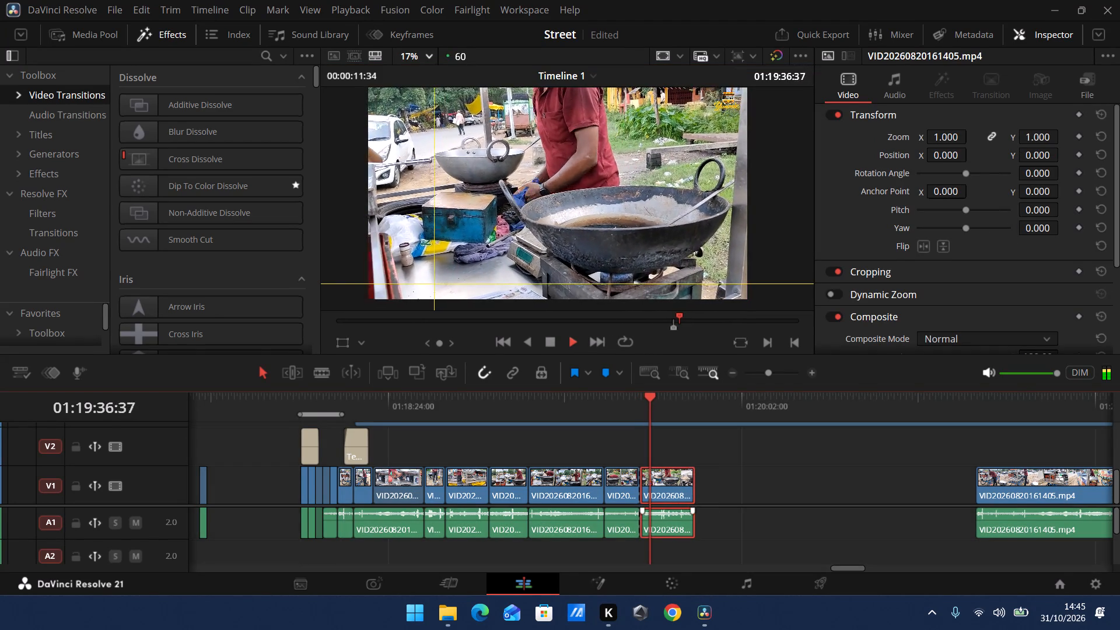
right_click(678, 513)
left_click(736, 234)
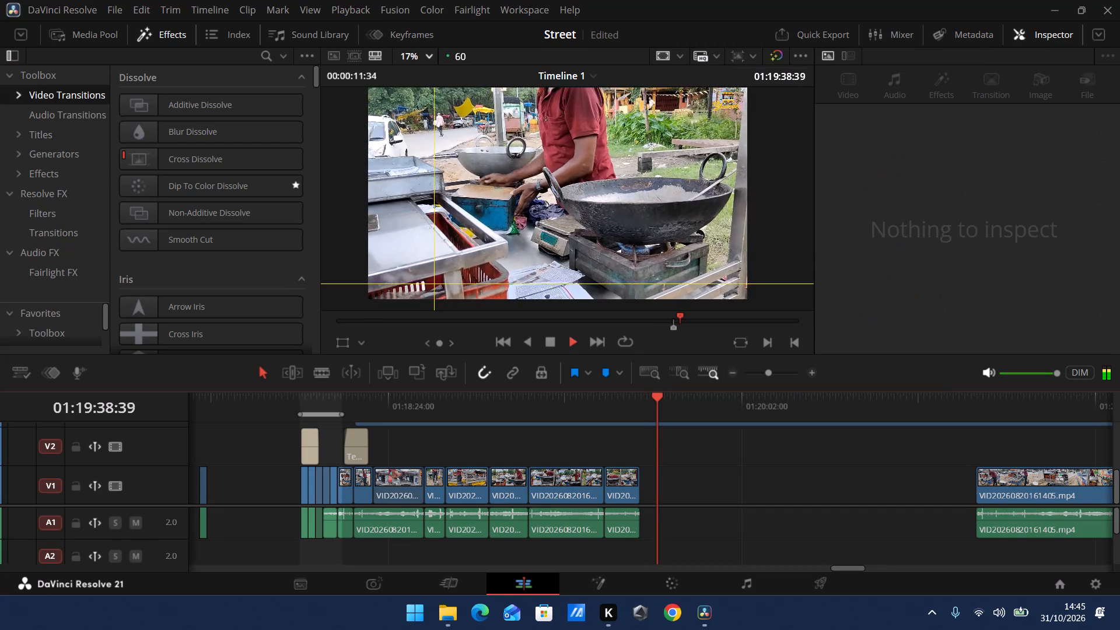
left_click(555, 342)
Skim the footage after the gap between about 01:21:07 and 01:23:54 to examine the next group of clips.
left_click_drag(774, 373, 766, 373)
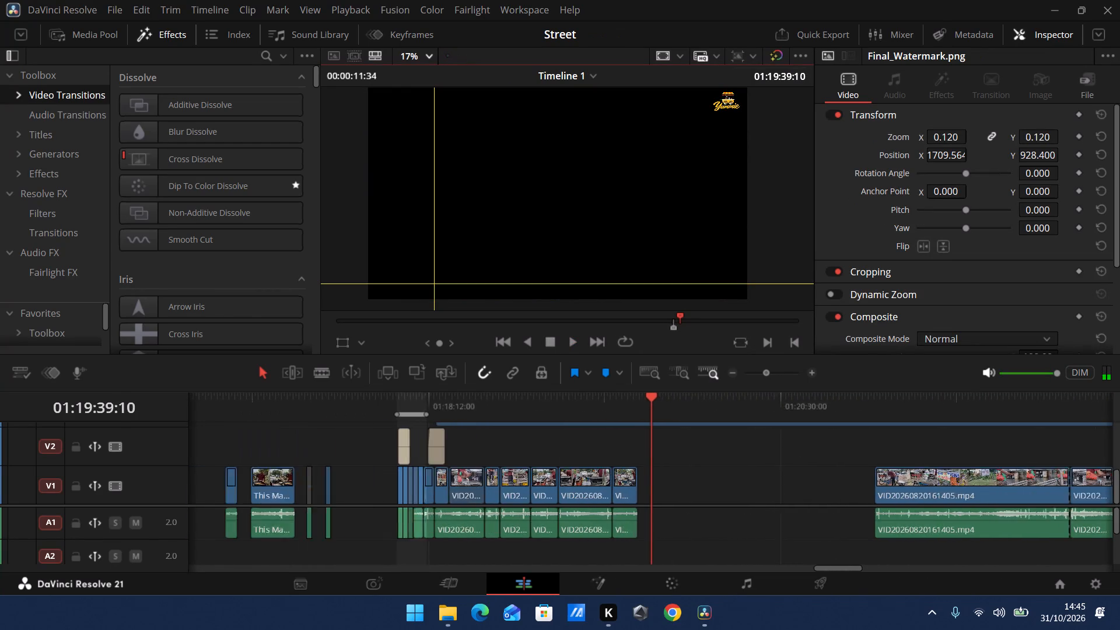
left_click_drag(766, 373, 765, 373)
scroll(869, 466, "down", 2)
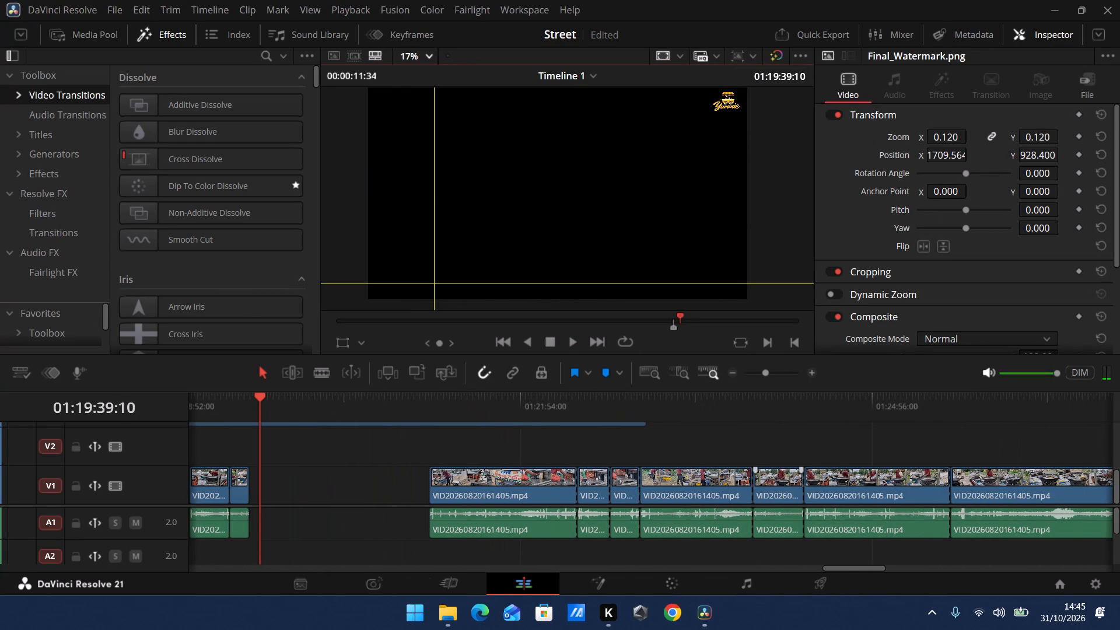
left_click(458, 409)
scroll(598, 436, "down", 1)
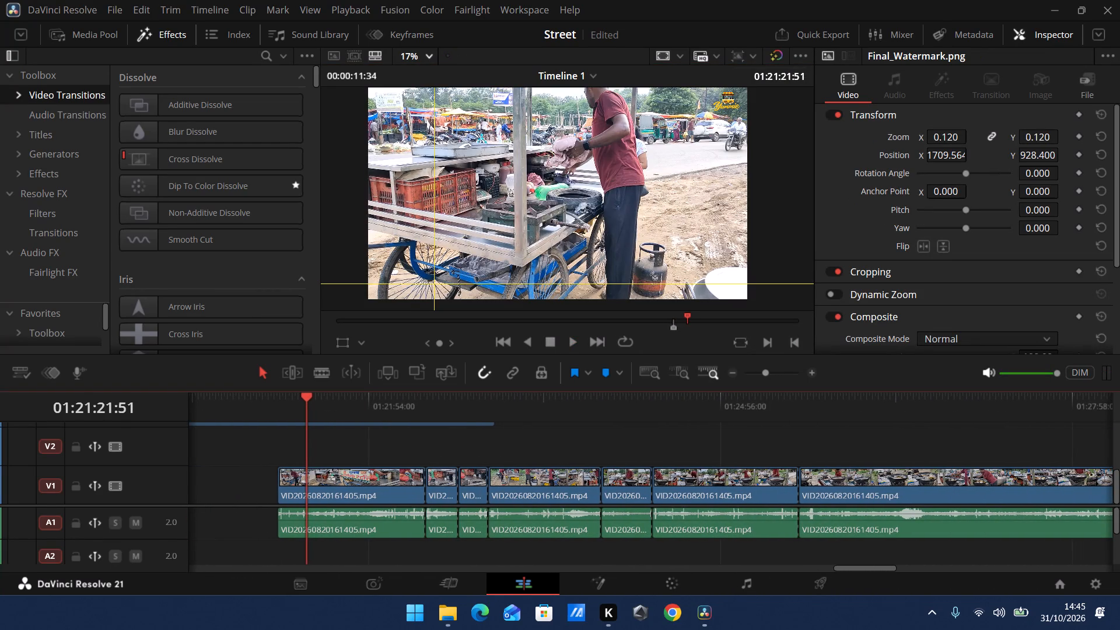
left_click_drag(376, 421, 604, 425)
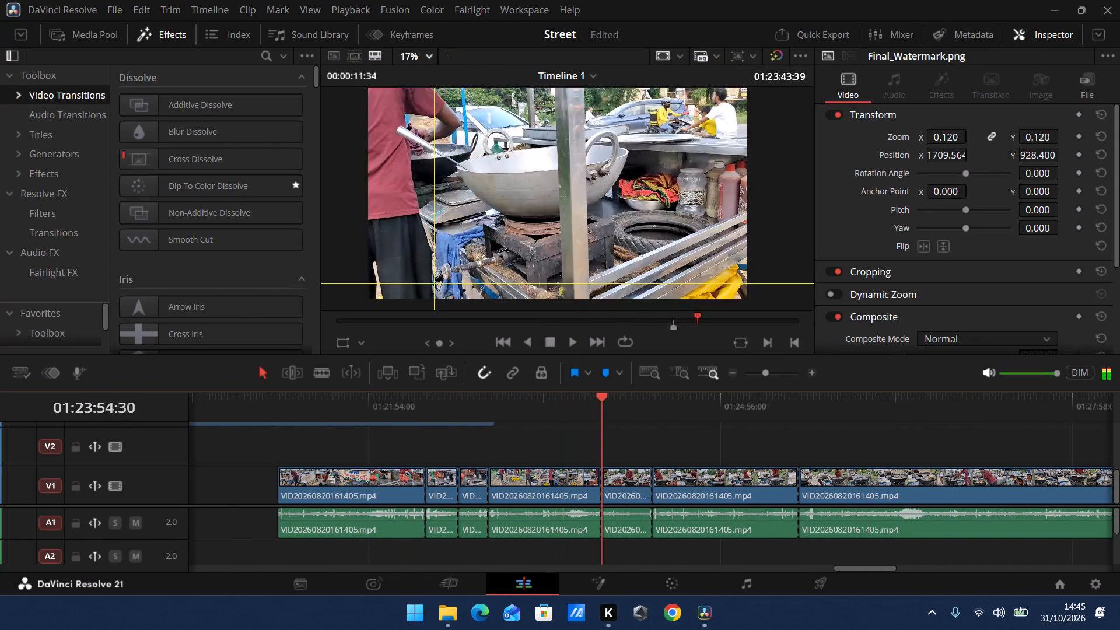
left_click_drag(604, 425, 280, 434)
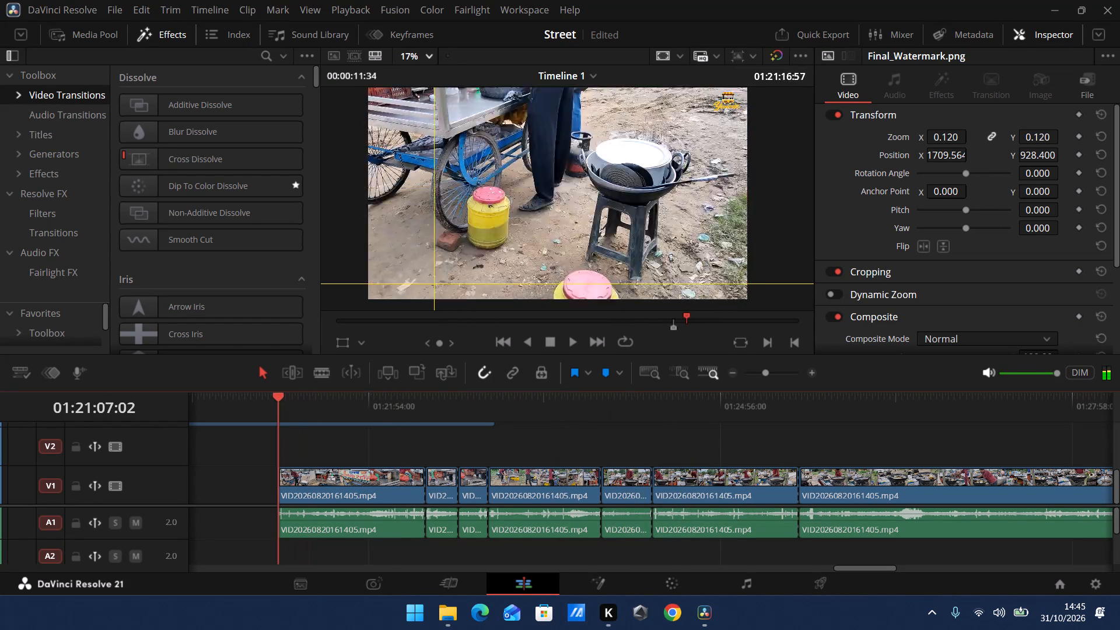
Skim and partly play the clips after the gap, from about 01:21:07, to examine the shots of the cart and its surroundings.
left_click_drag(280, 434, 317, 438)
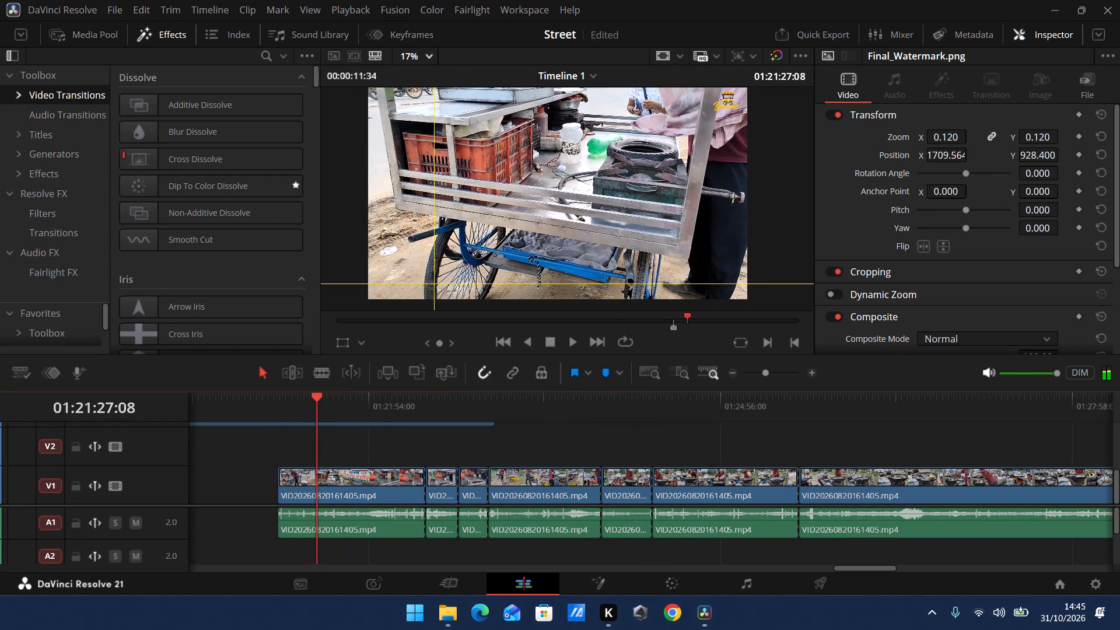
scroll(530, 449, "down", 1)
scroll(356, 425, "up", 1)
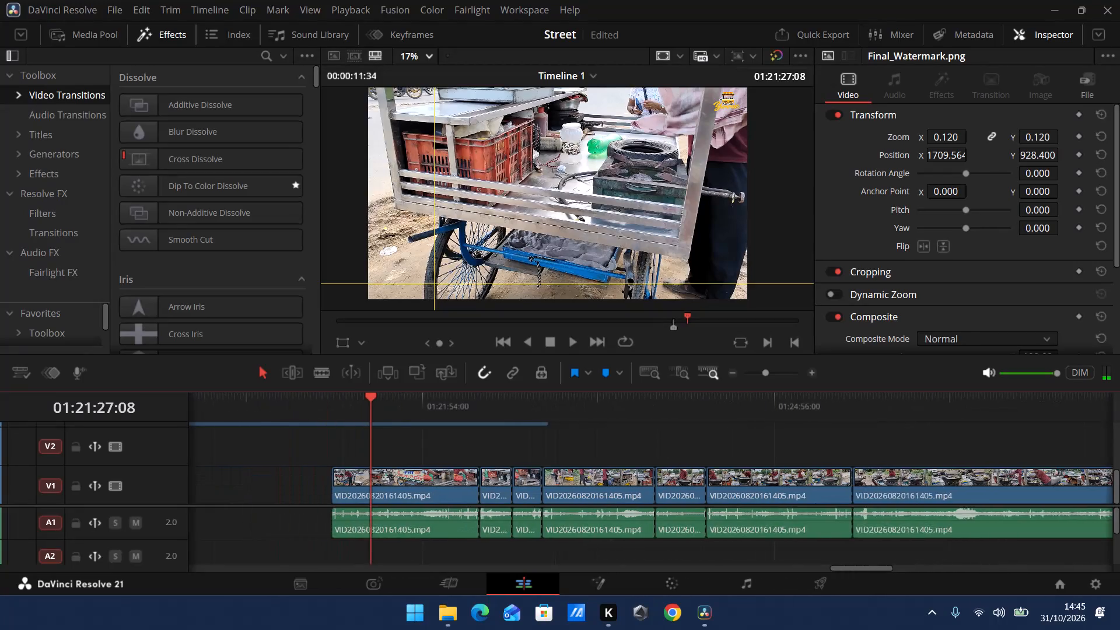
scroll(360, 425, "up", 1)
left_click_drag(463, 414, 605, 419)
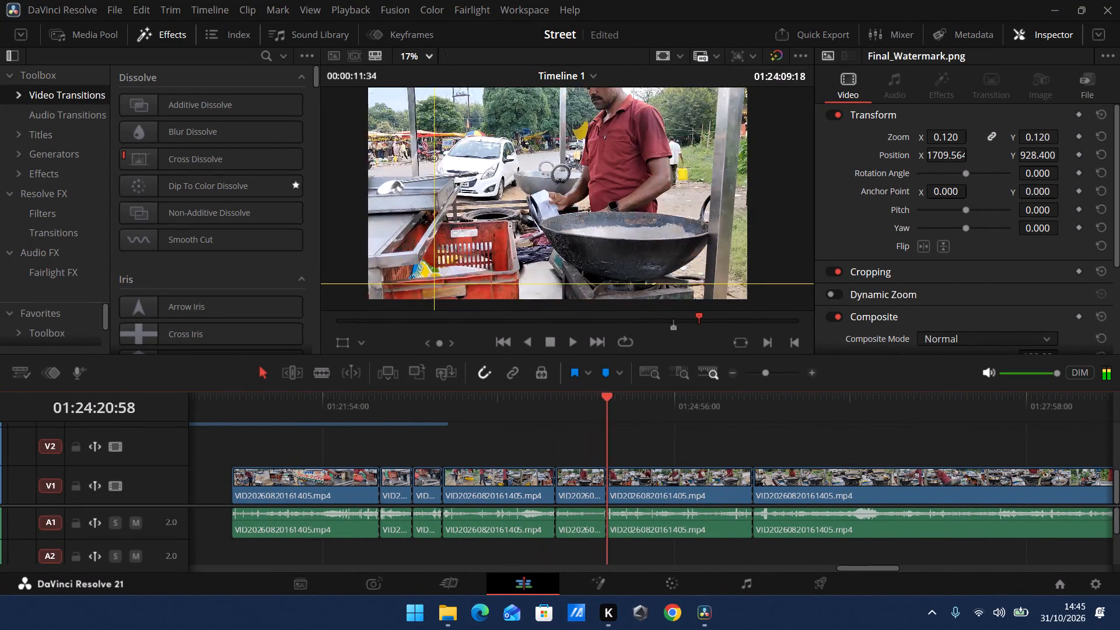
left_click_drag(605, 419, 661, 425)
left_click(320, 410)
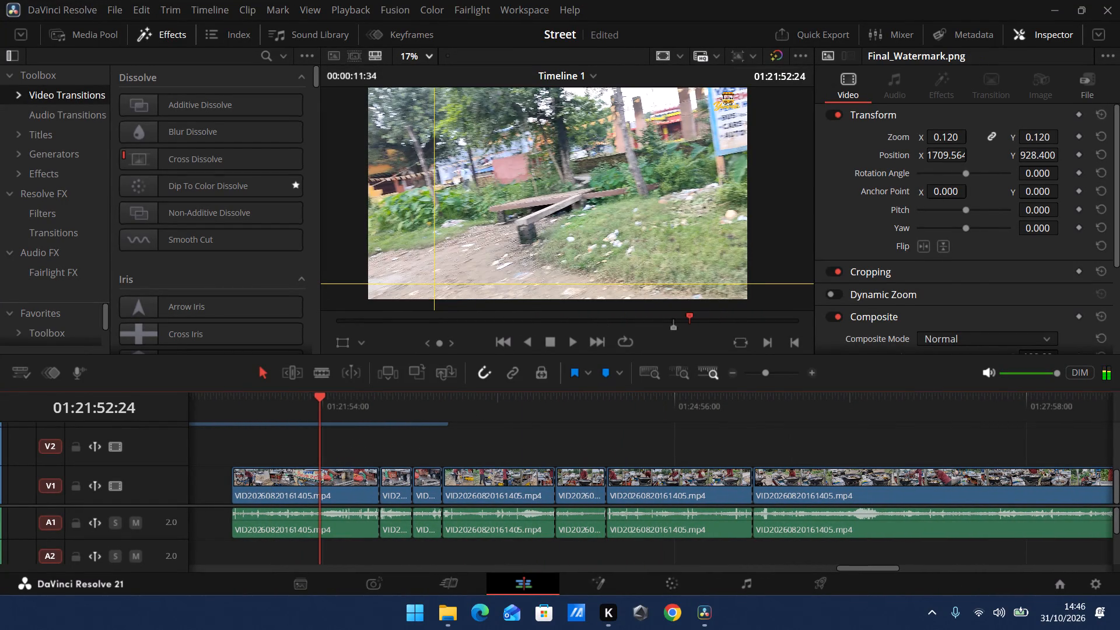
left_click(571, 337)
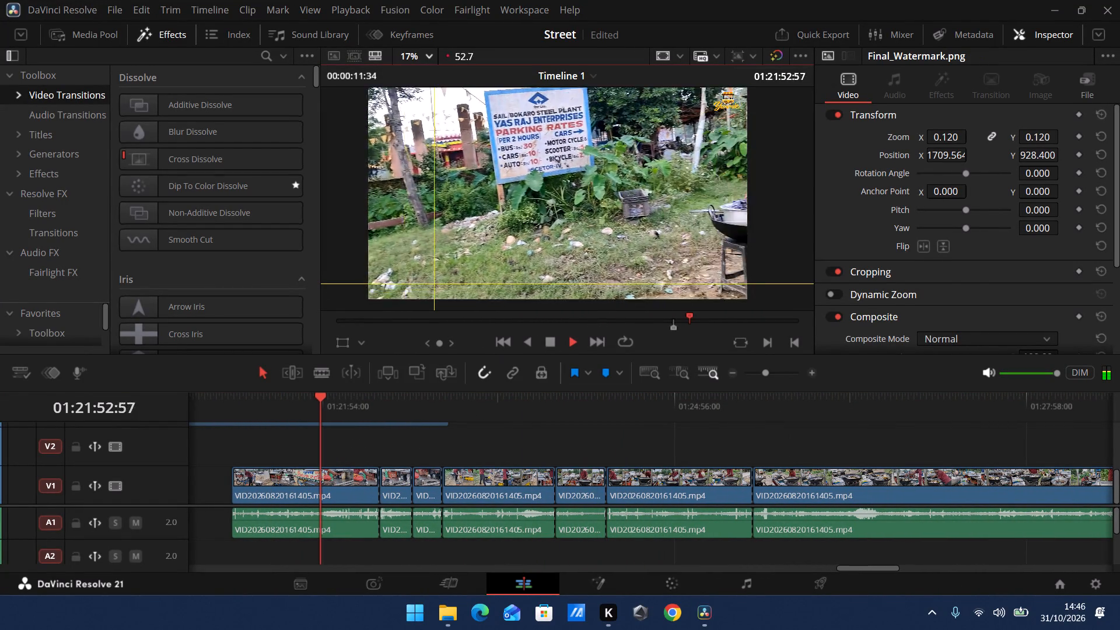
left_click(290, 409)
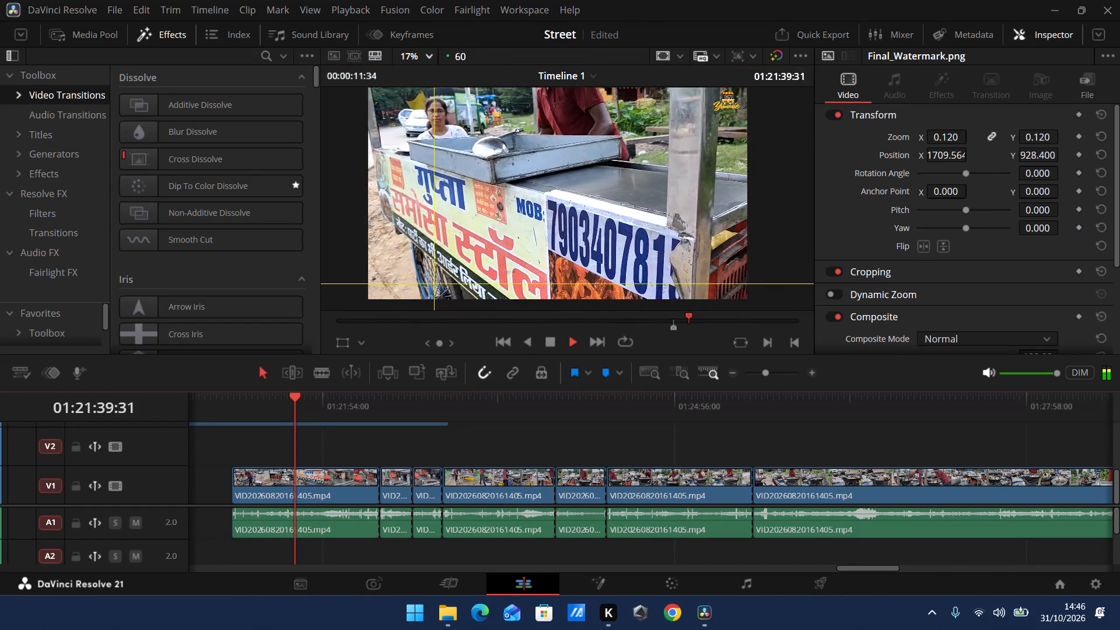
scroll(650, 459, "down", 1)
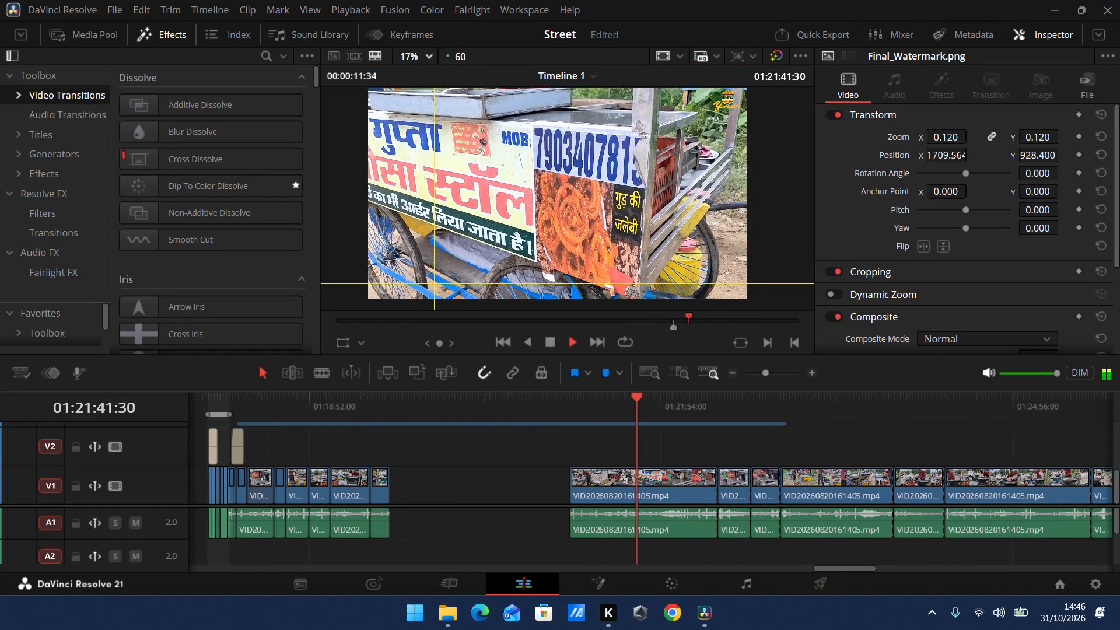
scroll(689, 465, "down", 1)
Skim the following clips from about 01:23:00 to 01:25:40 to look for the vendor's work at the steel pan.
left_click(583, 423)
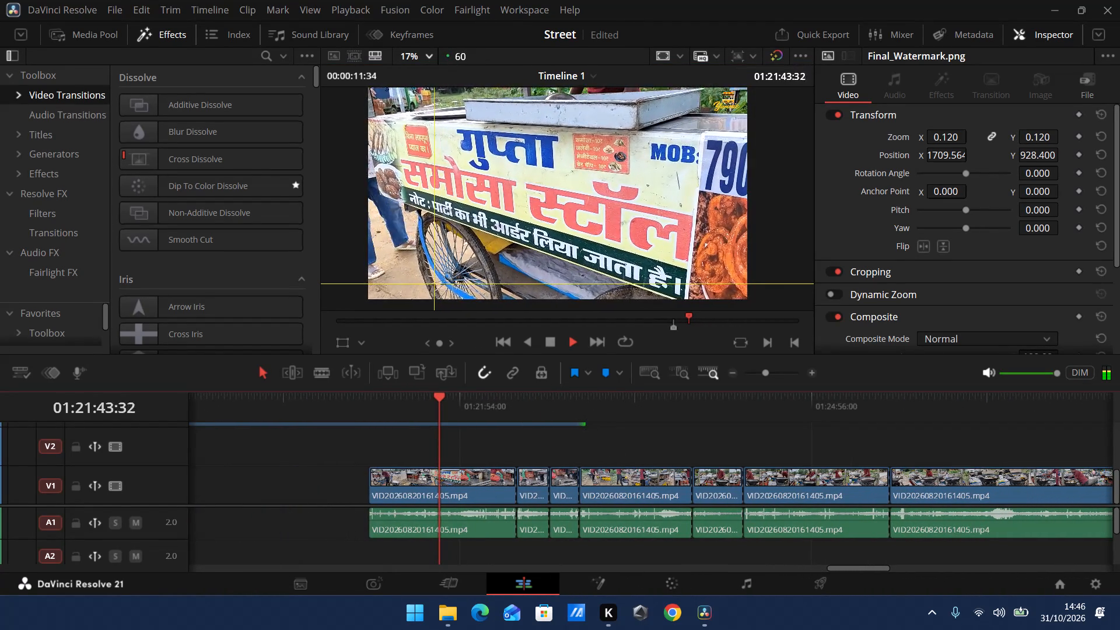
left_click(597, 423)
left_click(594, 412)
scroll(630, 454, "down", 1)
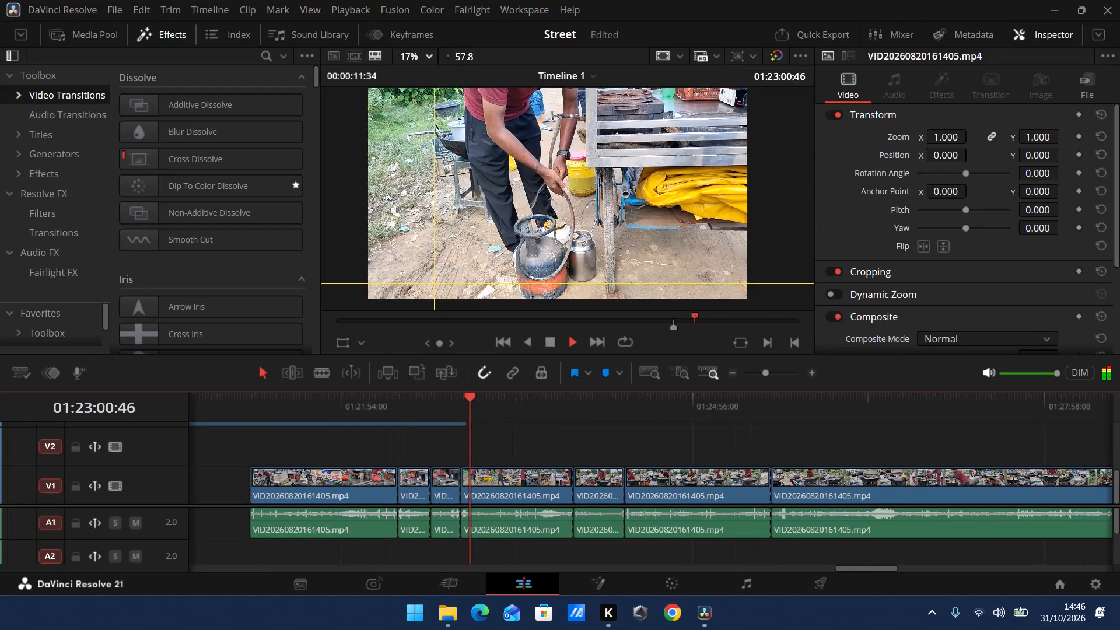
left_click(521, 417)
left_click(568, 405)
left_click(594, 406)
left_click(638, 412)
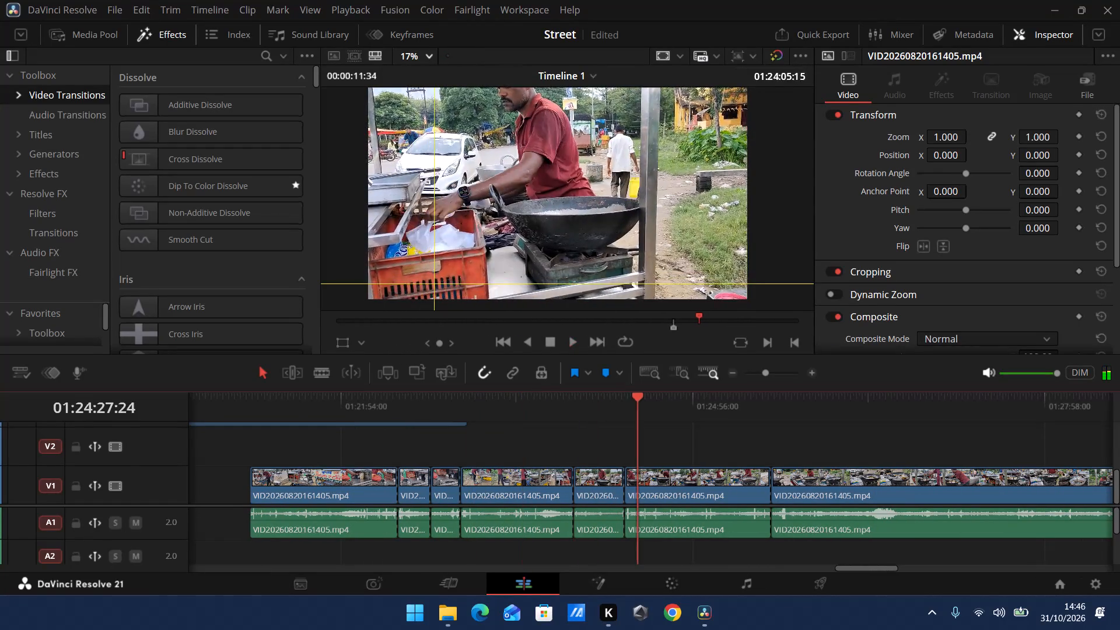
scroll(680, 454, "down", 1)
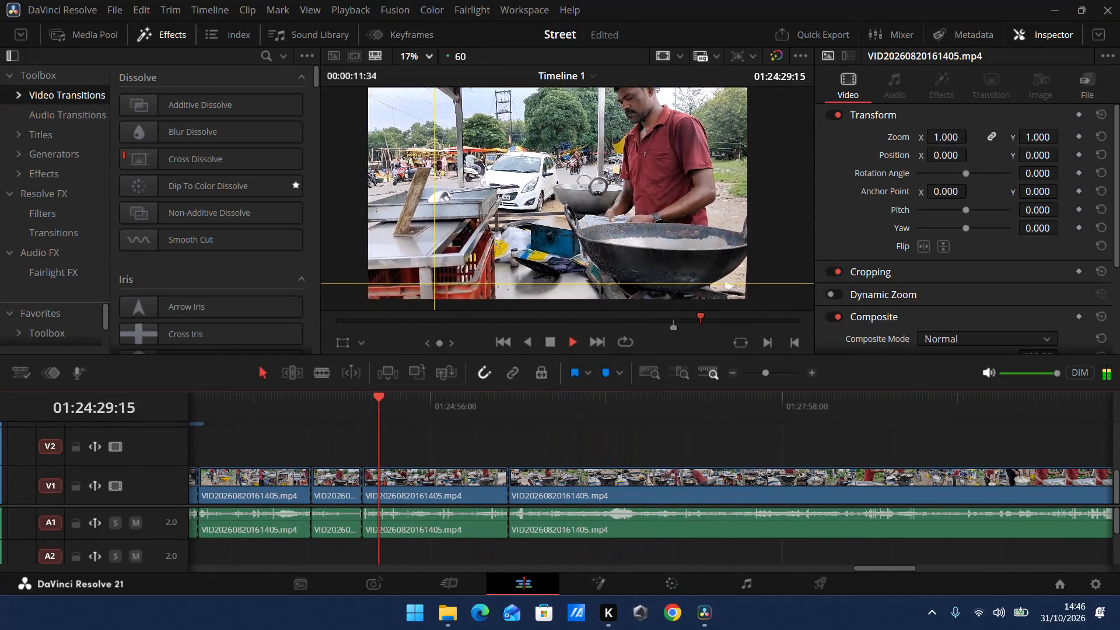
left_click(459, 411)
left_click(481, 407)
left_click(495, 406)
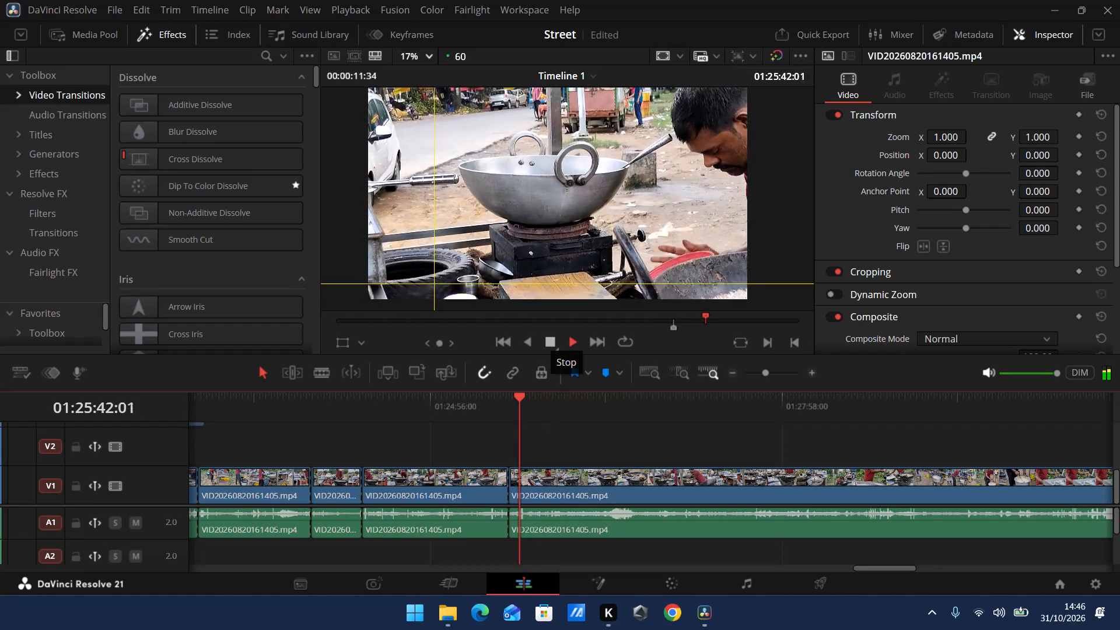
Play the start of the long VID20260820161405.mp4 clip repeatedly, about 01:25:39 to 01:25:53, to examine the oil being poured.
scroll(558, 455, "down", 1)
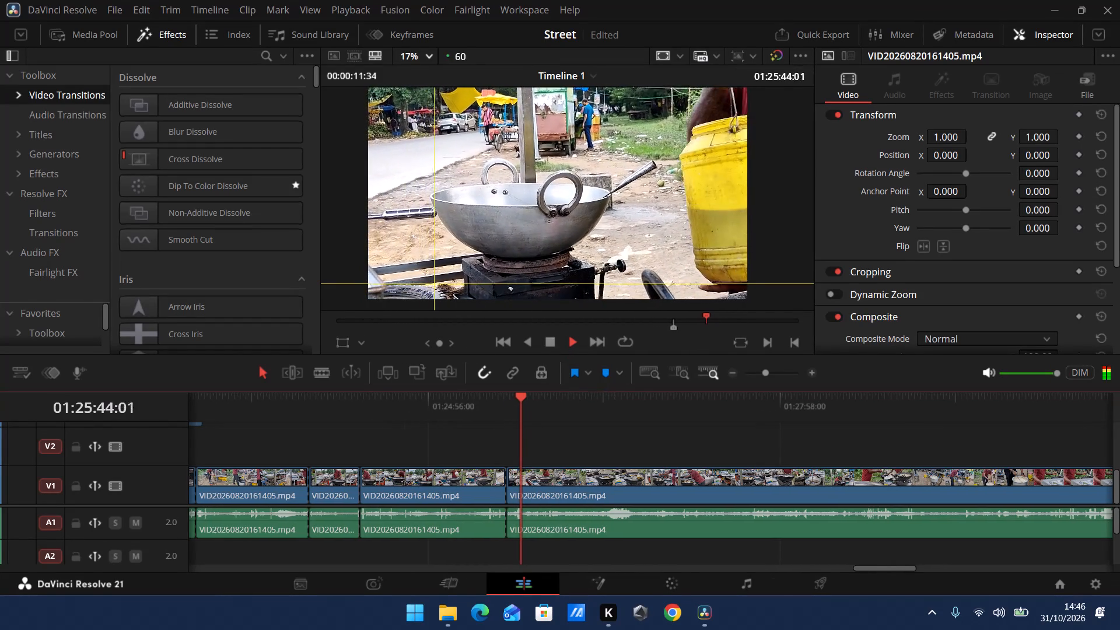
left_click_drag(477, 402, 472, 402)
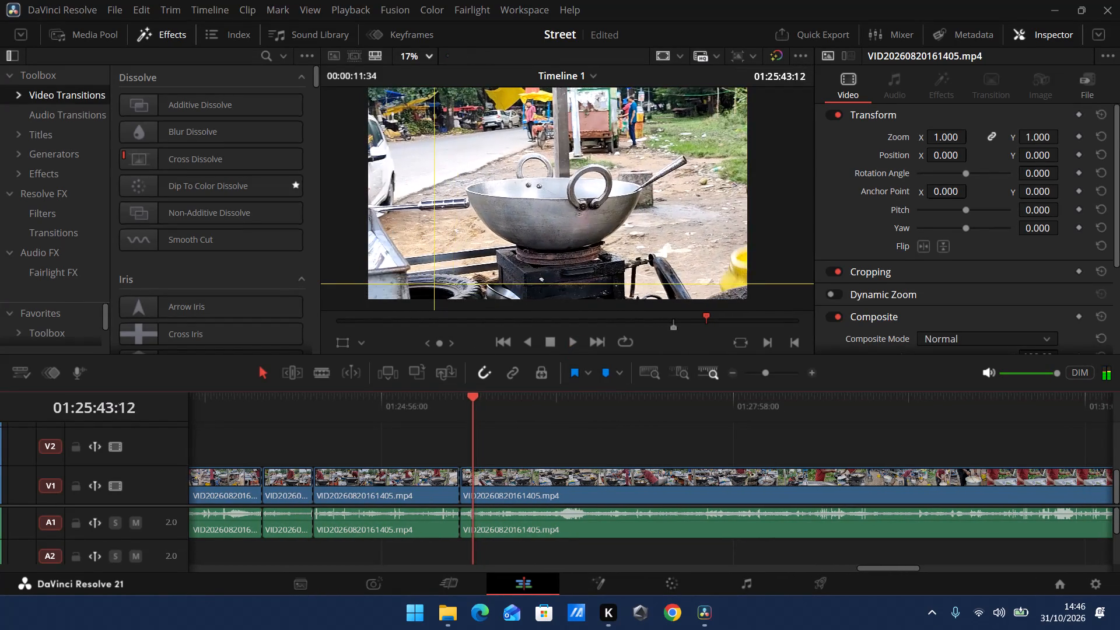
left_click_drag(472, 402, 468, 401)
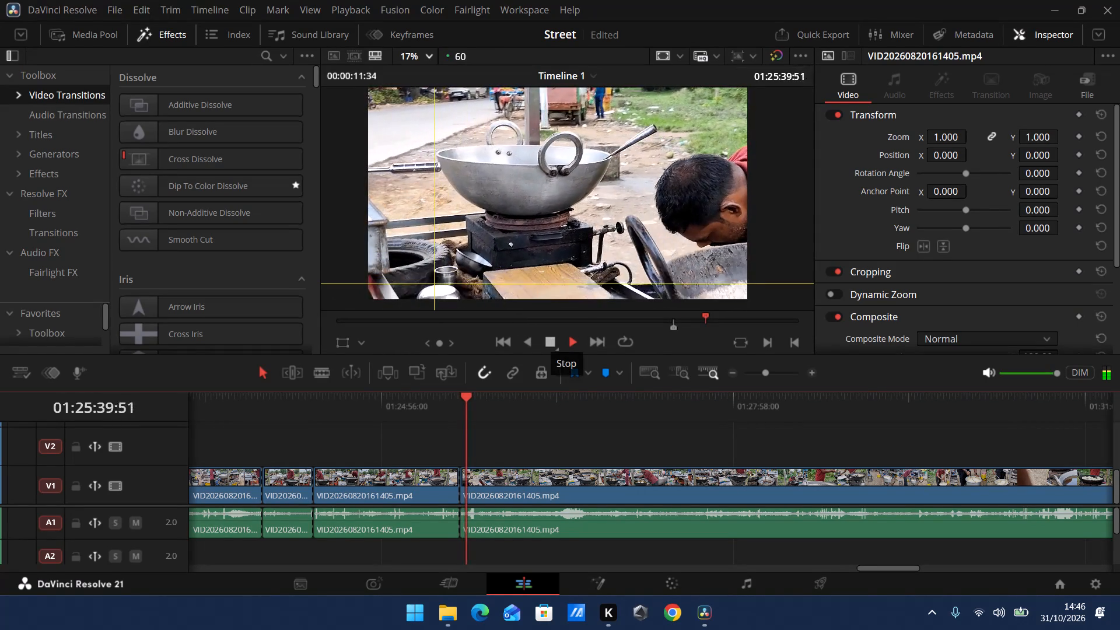
left_click(549, 342)
left_click(573, 343)
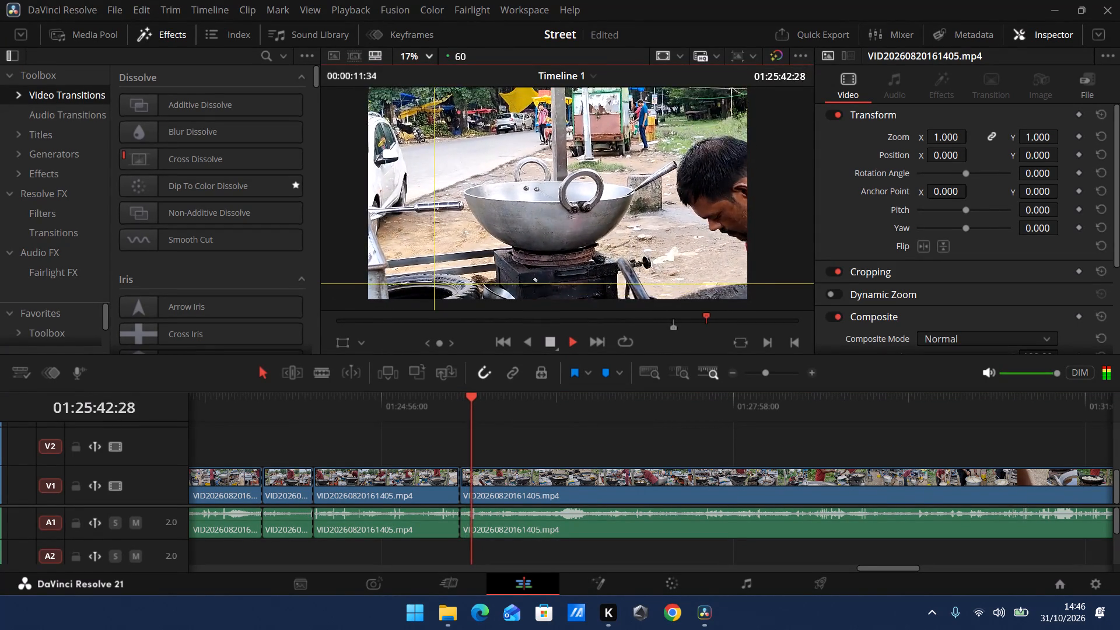
left_click(548, 340)
left_click(572, 341)
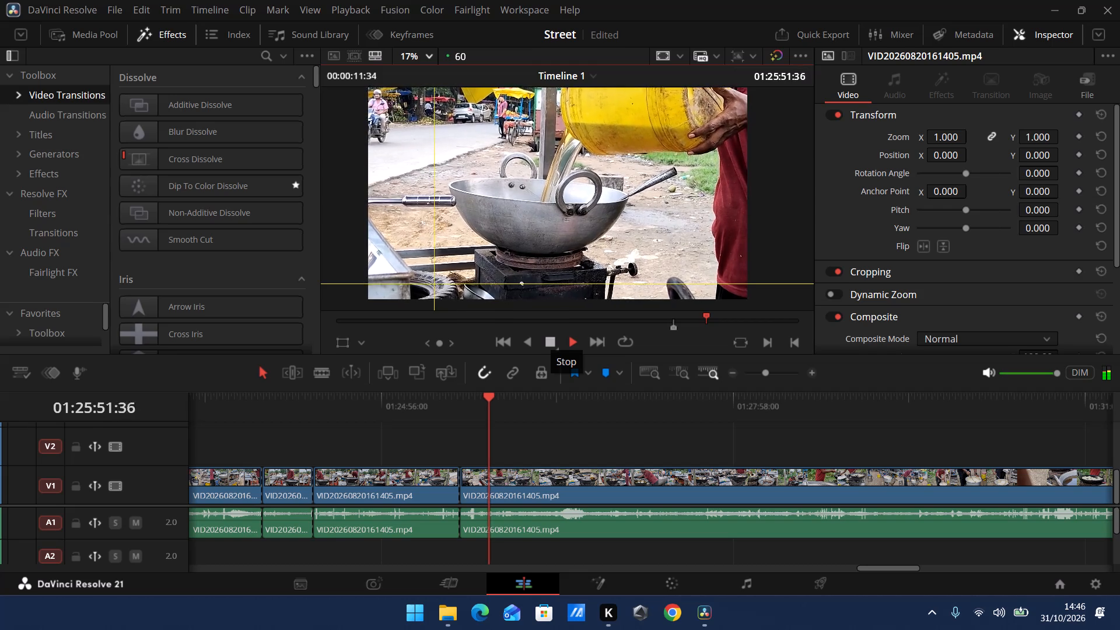
left_click(547, 342)
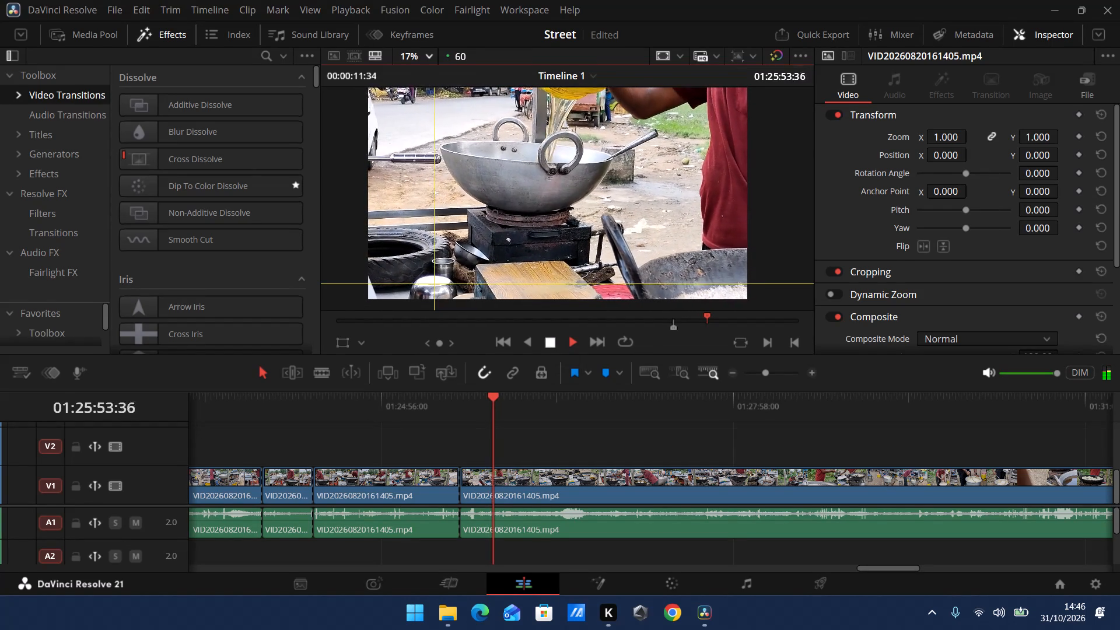
Skim the This Man Sells Very Clean Evening Snacks clip from about 01:37:57 to 01:40:24 to look for its oil-pouring shot.
left_click_drag(763, 370, 755, 372)
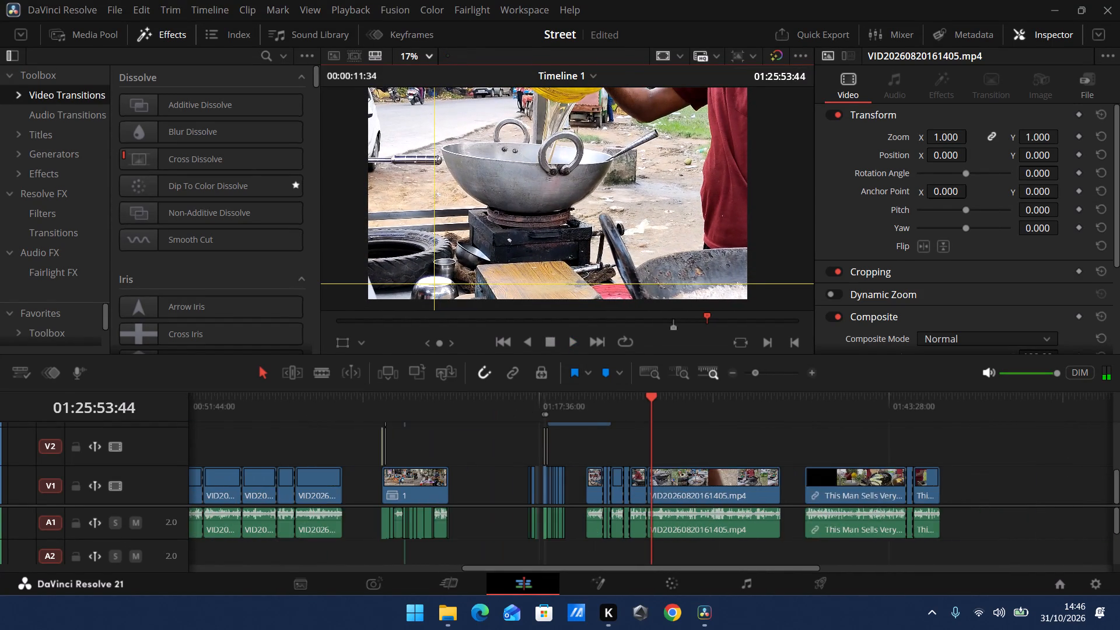
left_click_drag(755, 372, 755, 372)
scroll(928, 431, "down", 1)
left_click(716, 408)
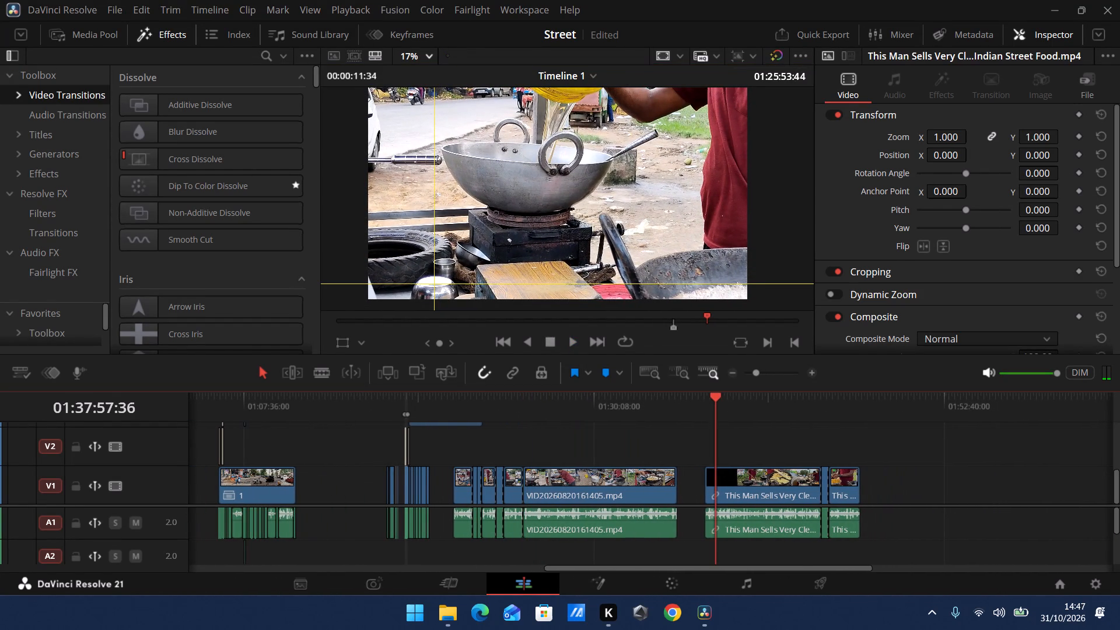
left_click_drag(715, 395, 720, 395)
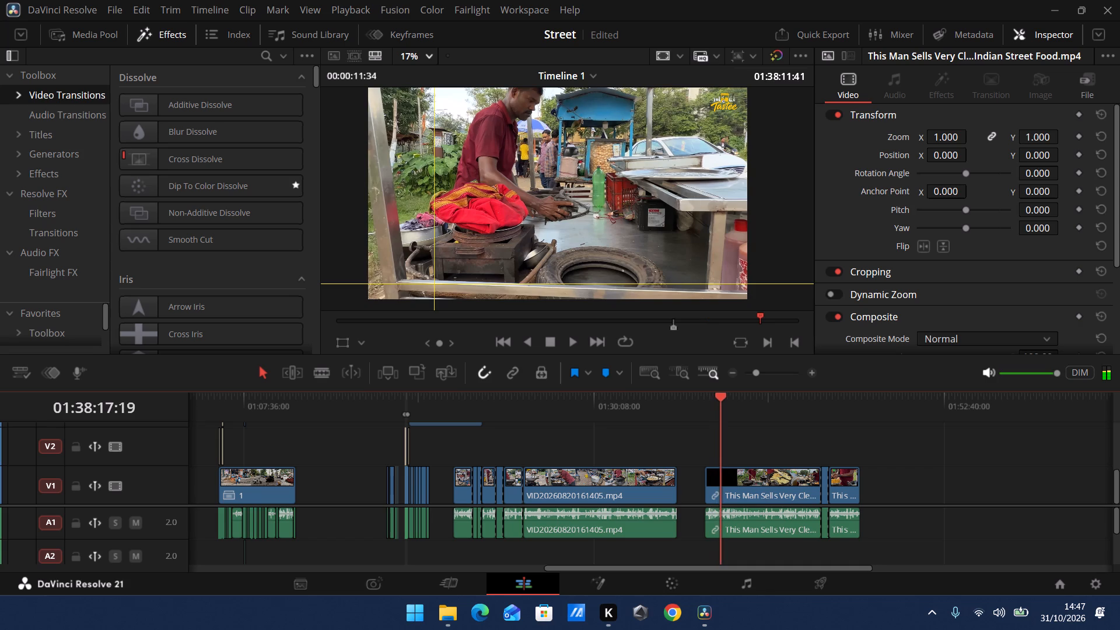
left_click_drag(720, 395, 727, 395)
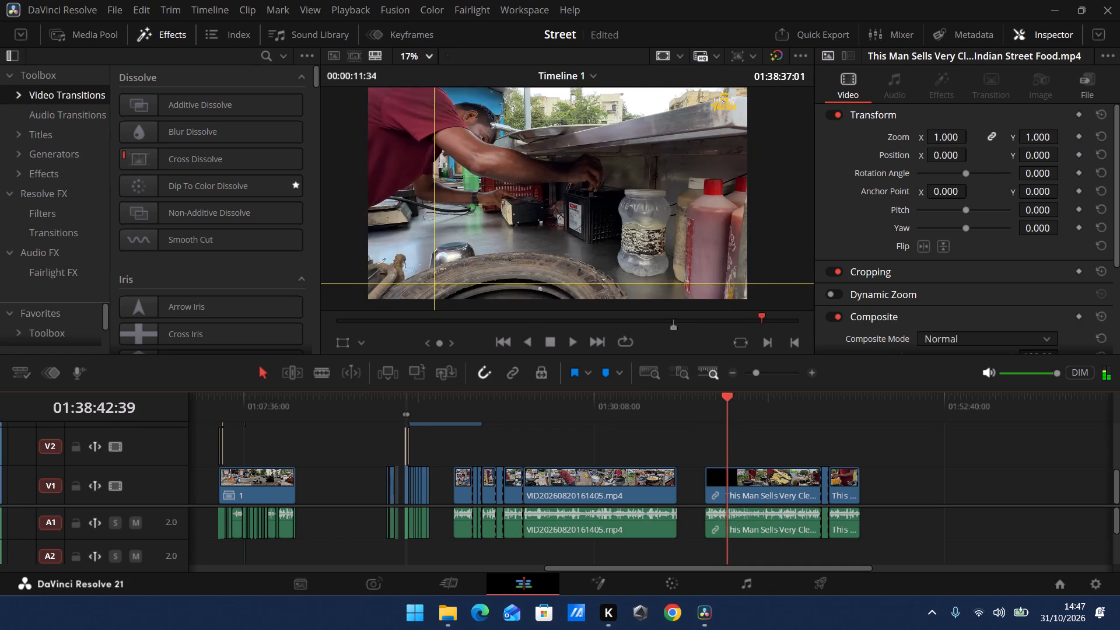
left_click_drag(727, 395, 745, 400)
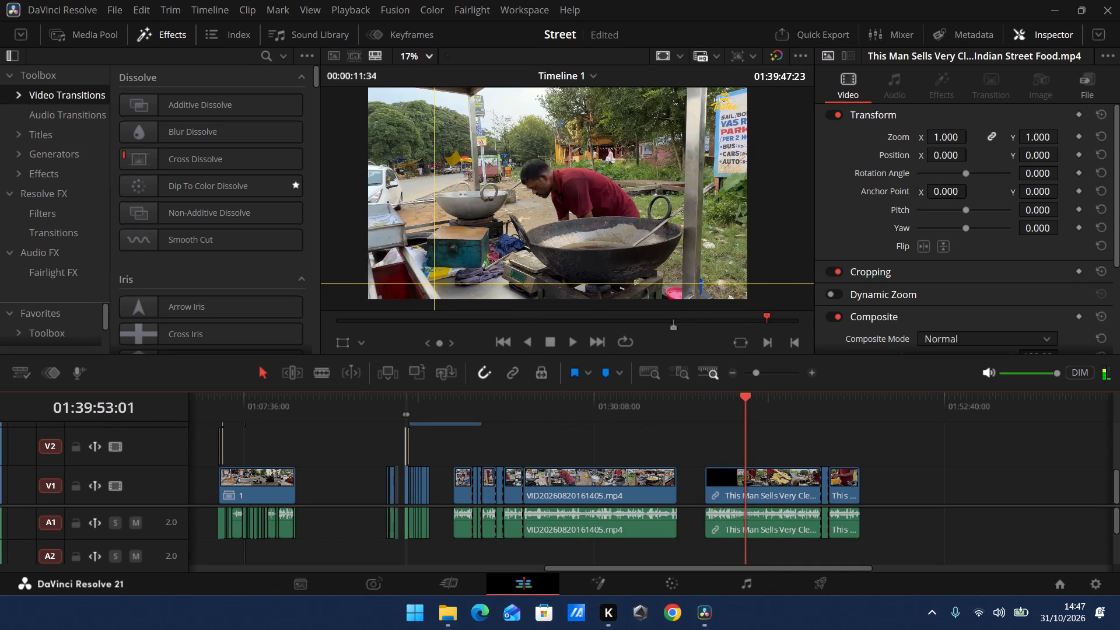
left_click_drag(745, 400, 752, 401)
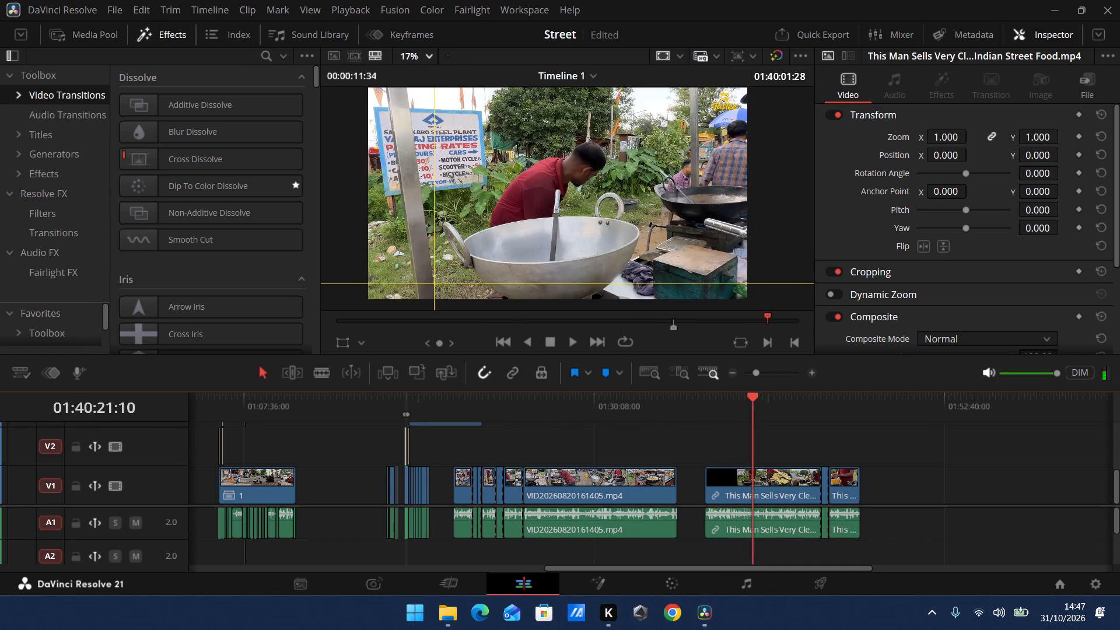
left_click_drag(752, 401, 753, 401)
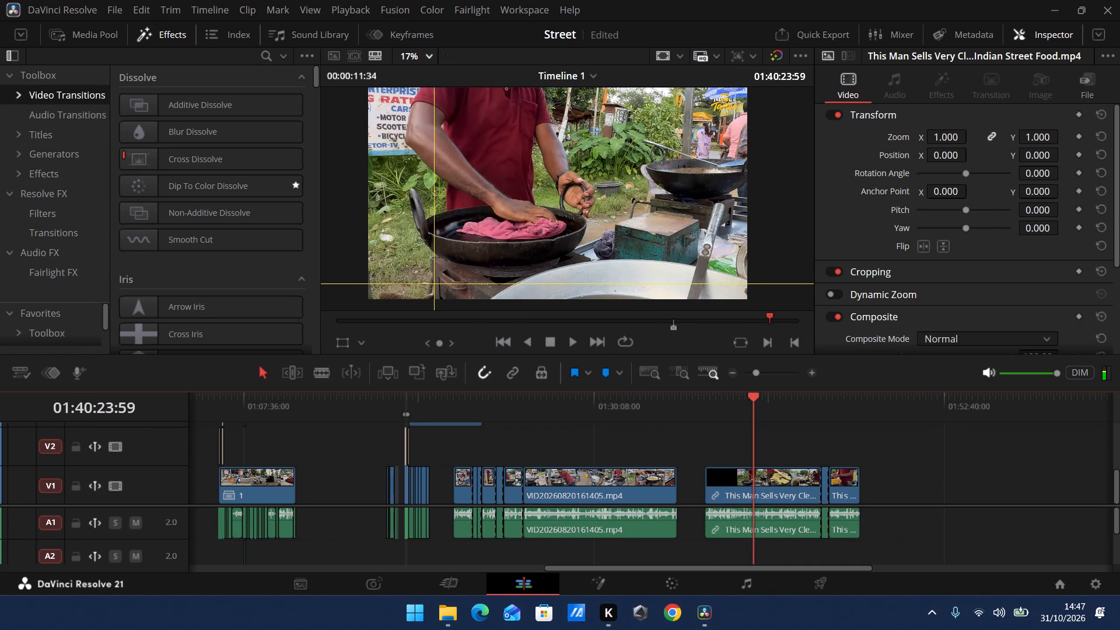
left_click_drag(753, 401, 752, 401)
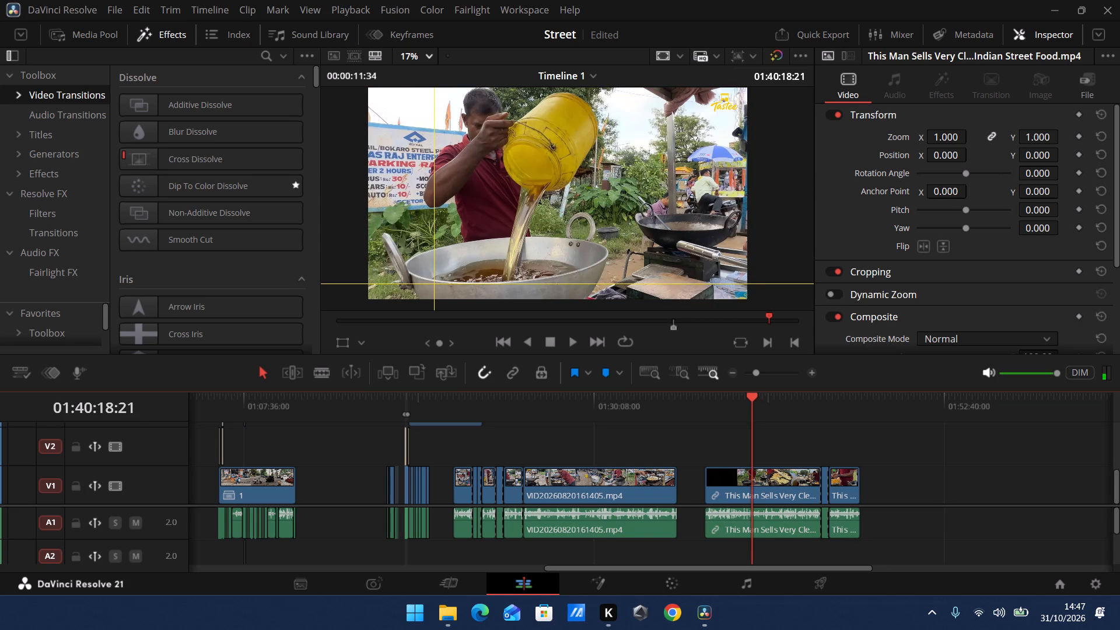
Split the video and audio of the This Man Sells Very Clean Evening Snacks clip at 01:39:49:12, where the vendor stands behind the steel pan.
left_click_drag(754, 370, 761, 371)
left_click(638, 395)
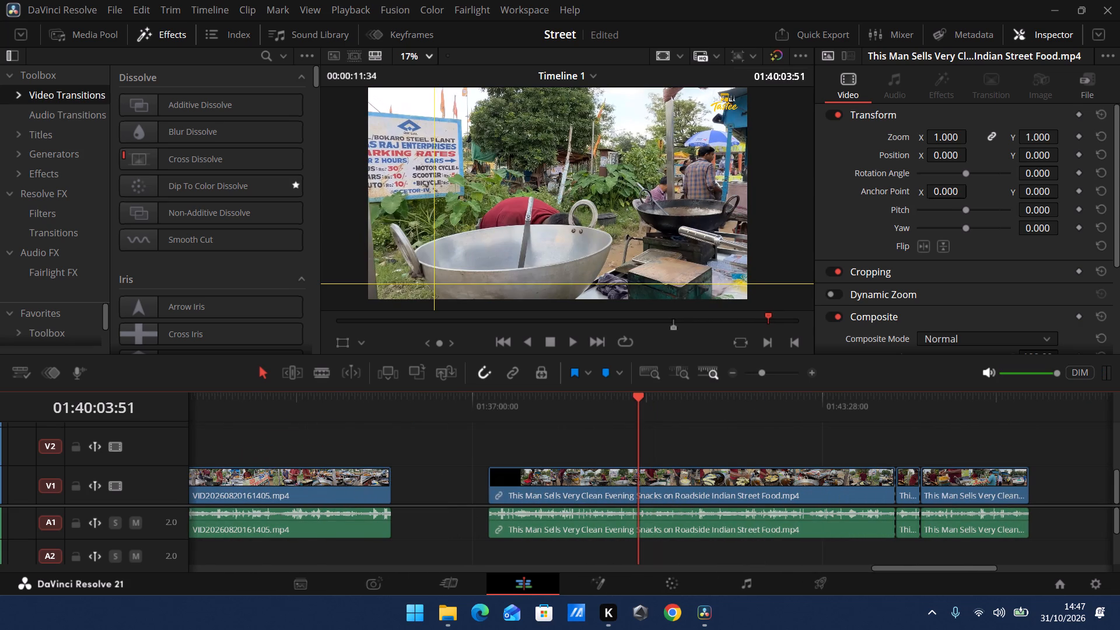
left_click(573, 340)
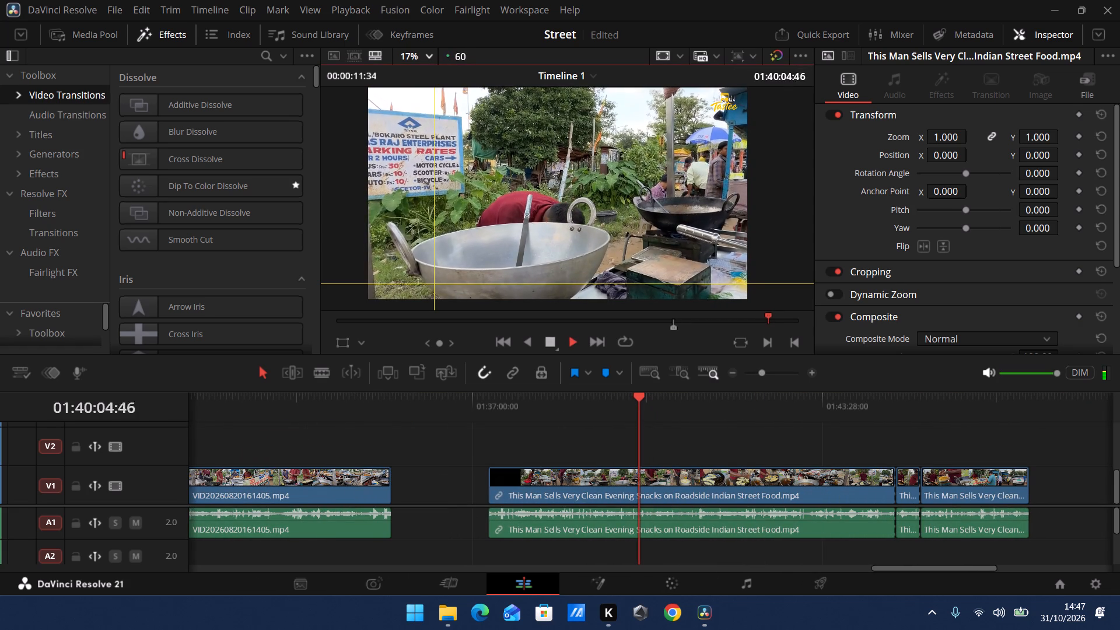
left_click(766, 374)
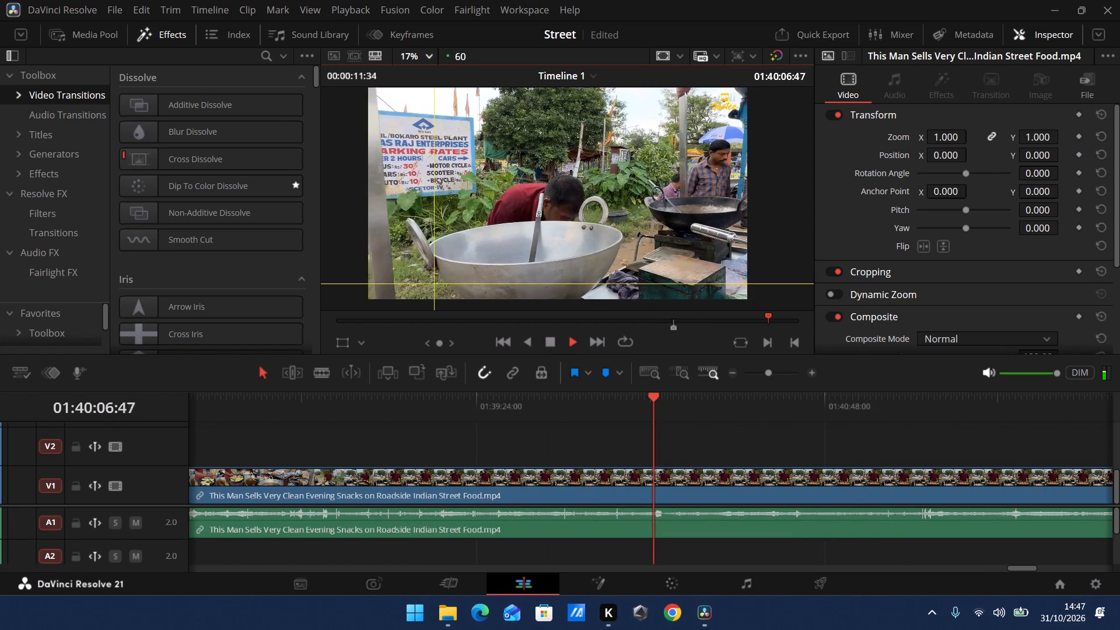
left_click(562, 395)
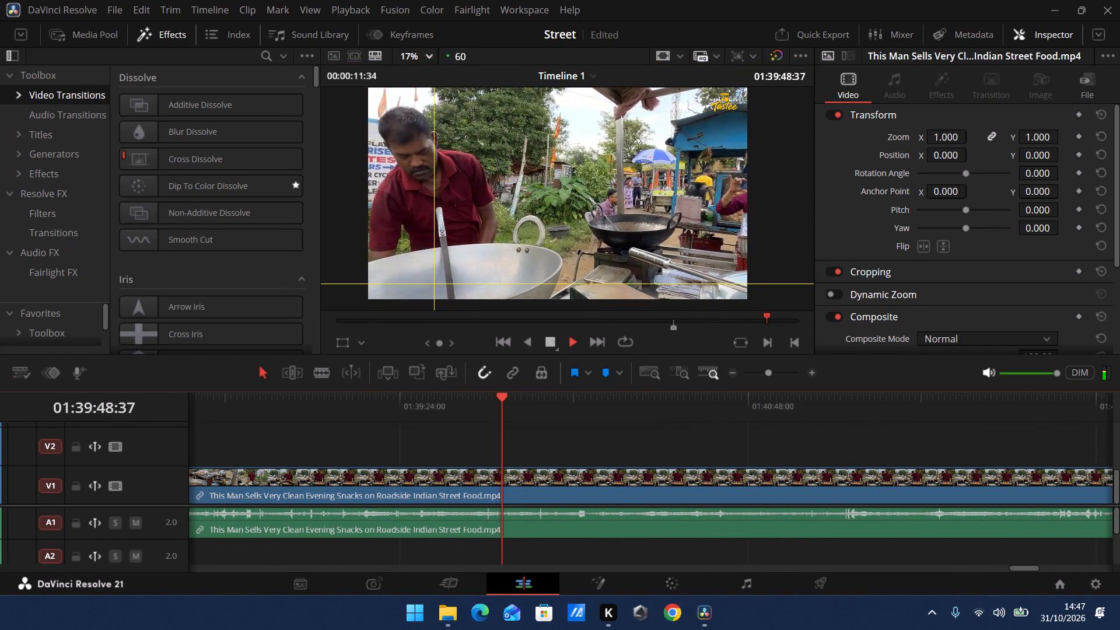
left_click(549, 334)
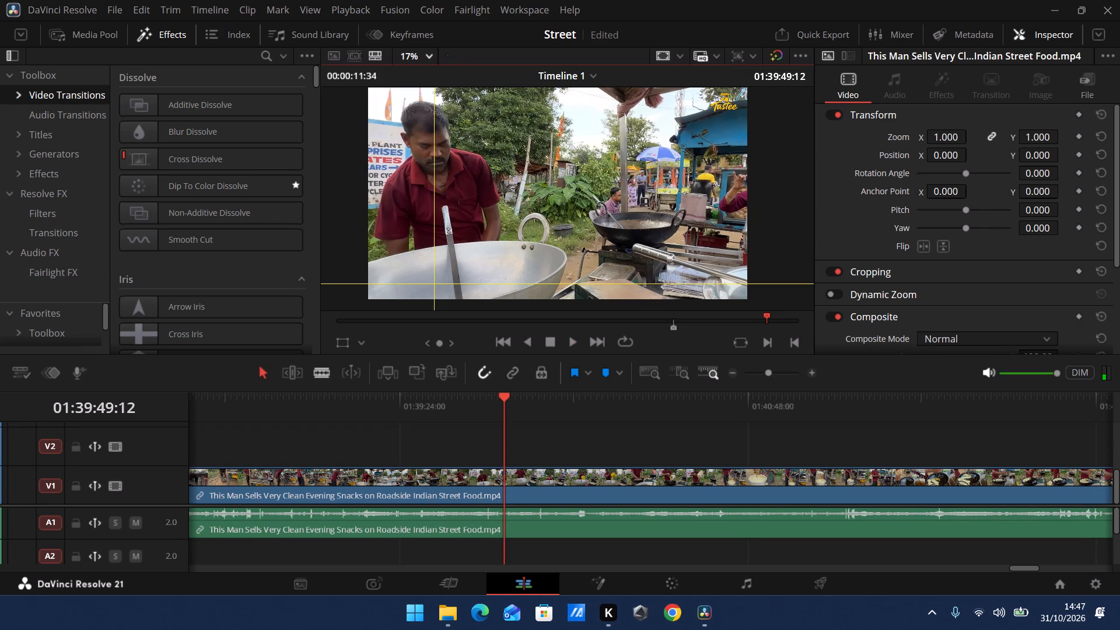
left_click(319, 371)
left_click(498, 481)
left_click(503, 524)
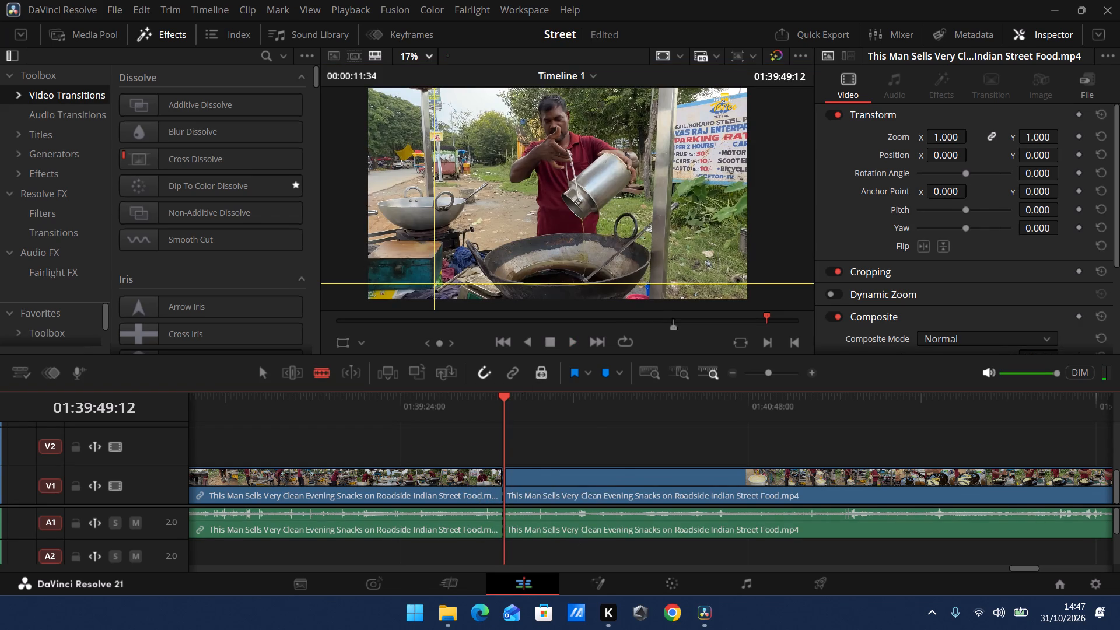
Split the video and audio of the This Man Sells clip at about 01:40:18, around the end of the oil-pouring shot.
left_click(572, 350)
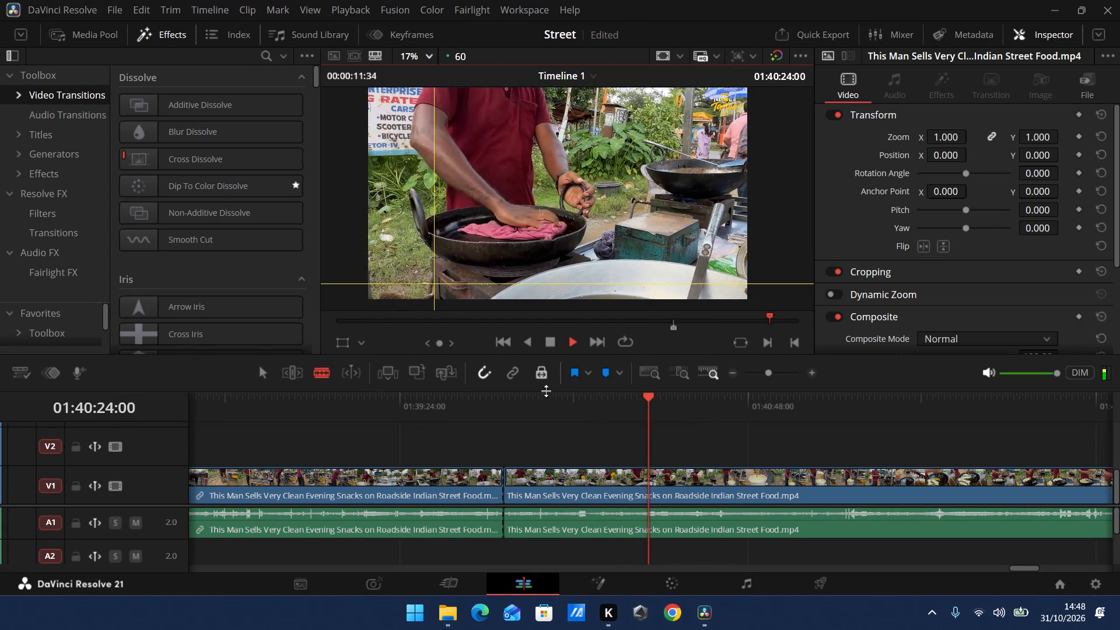
left_click(607, 395)
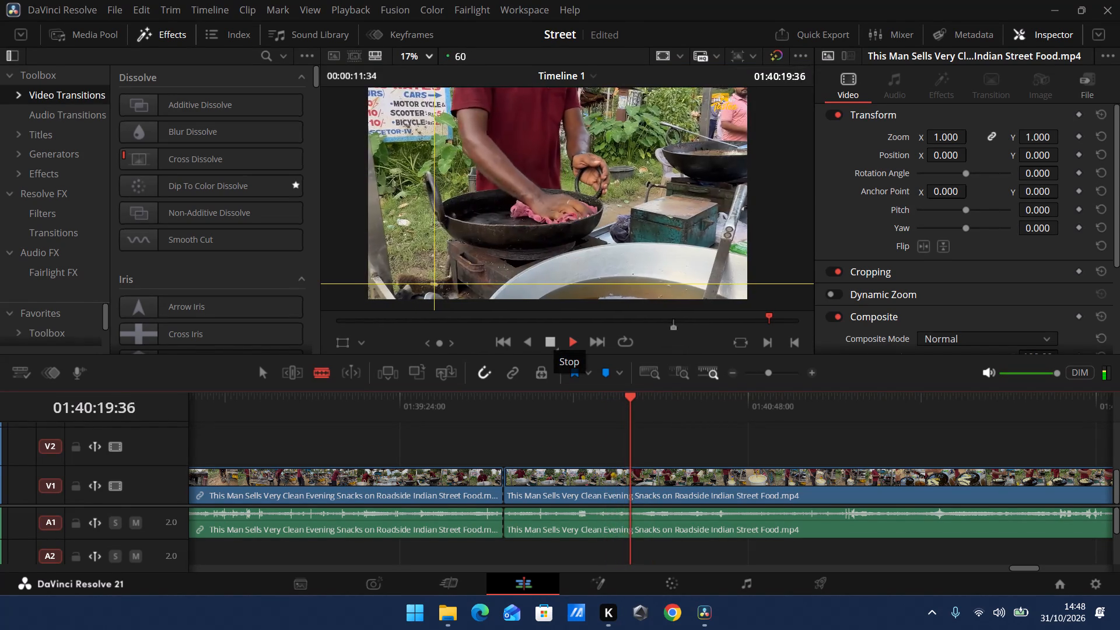
left_click(614, 401)
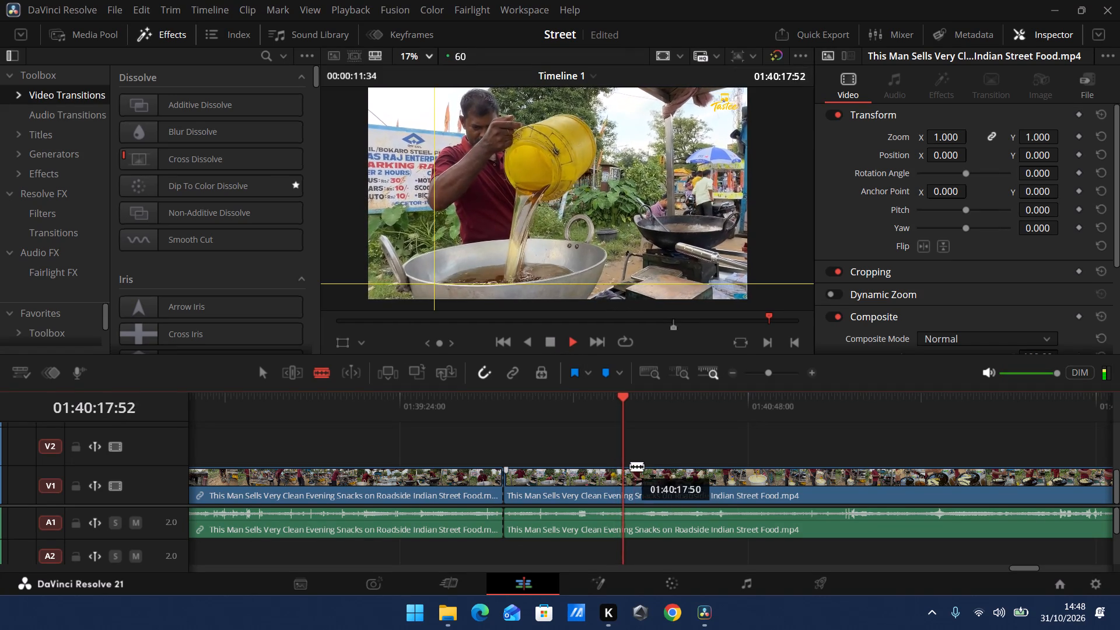
left_click(624, 481)
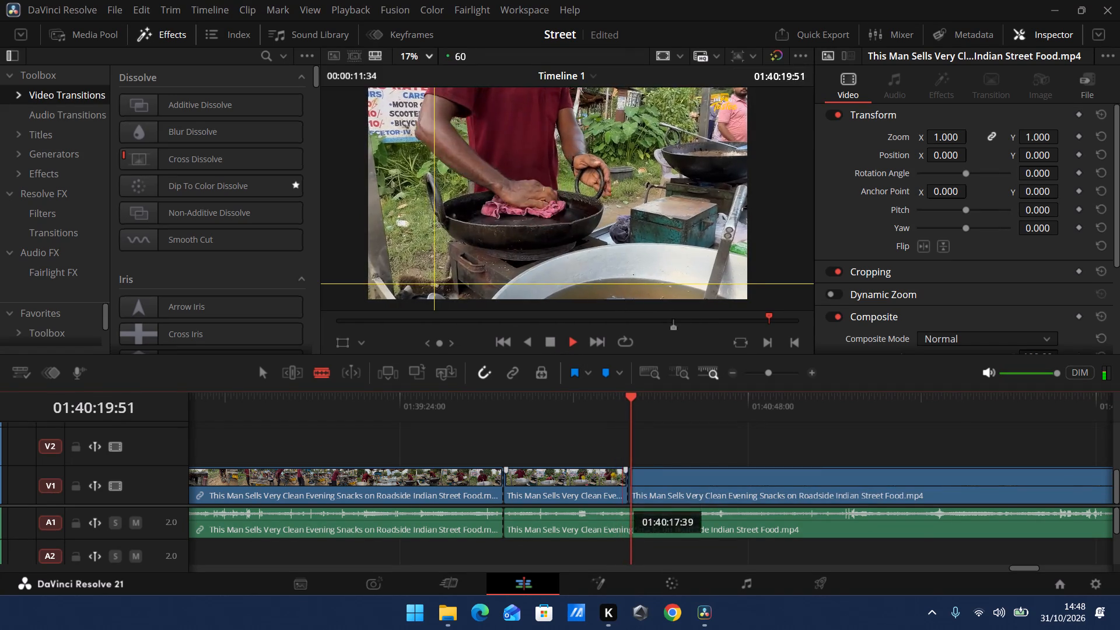
left_click(632, 523)
left_click(626, 519)
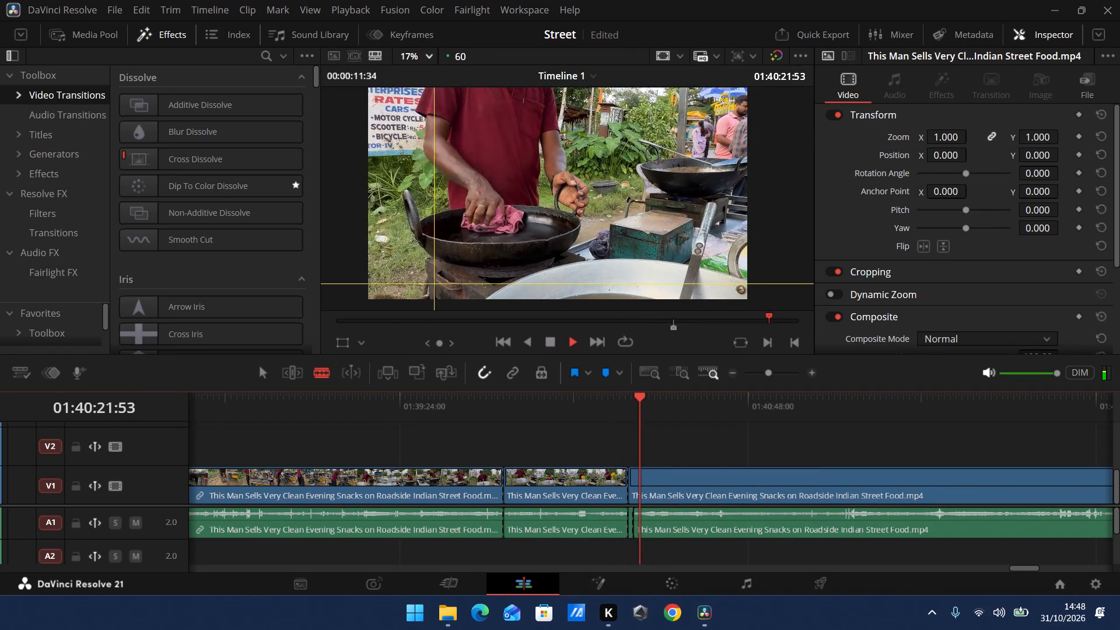
Copy the This Man Sells segment between 01:39:49:12 and about 01:40:18, and paste it at 01:19:34:00 after the edited clips.
left_click(264, 374)
left_click_drag(575, 459, 577, 525)
key("ctrl+c")
left_click(550, 346)
scroll(501, 443, "up", 2)
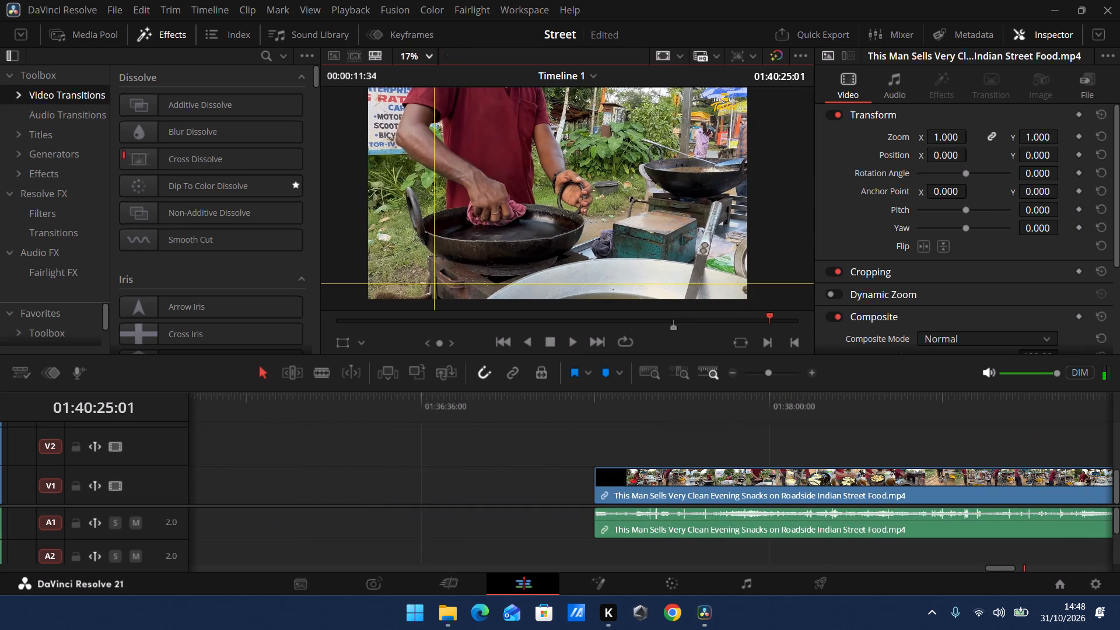
scroll(506, 450, "up", 5)
scroll(681, 410, "up", 3)
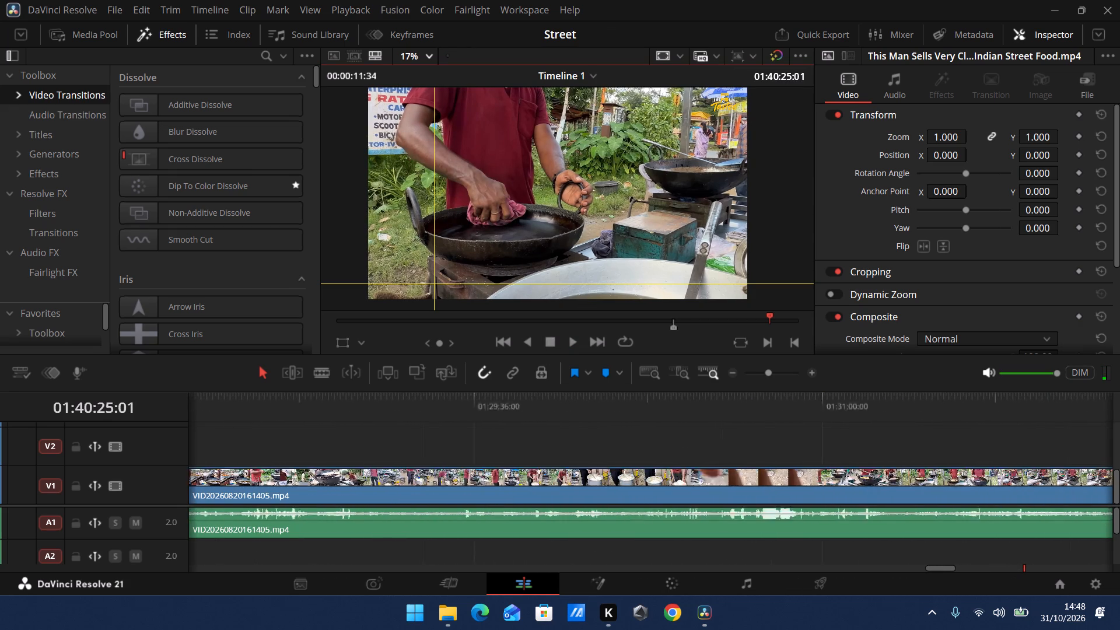
left_click(517, 413)
left_click_drag(766, 375, 760, 375)
scroll(554, 439, "up", 1)
left_click(463, 411)
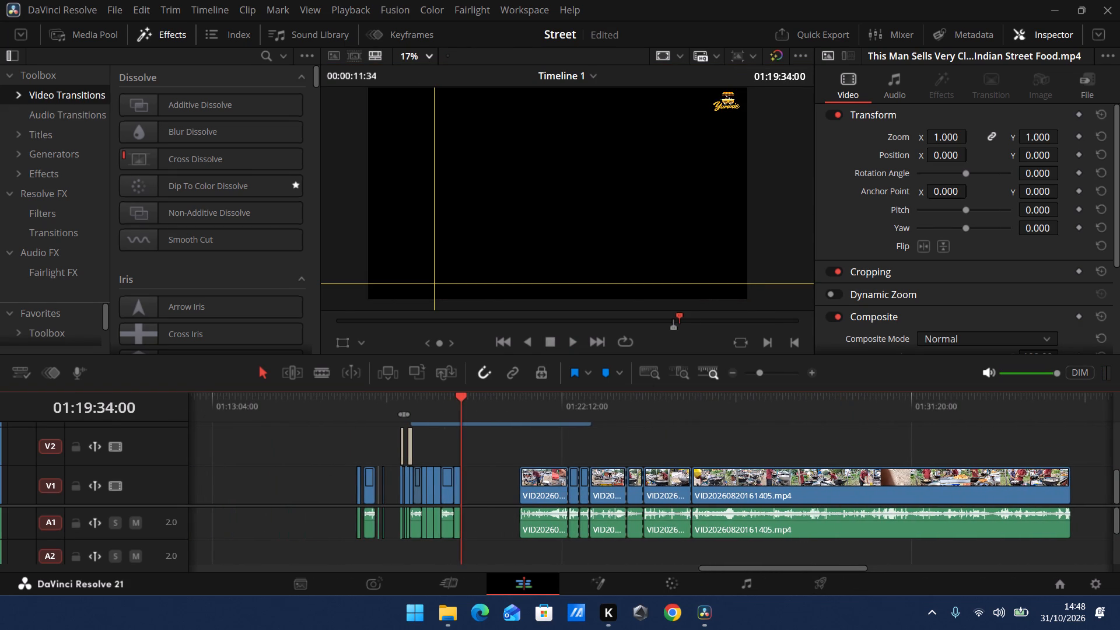
left_click_drag(757, 373, 777, 376)
key("ctrl+v")
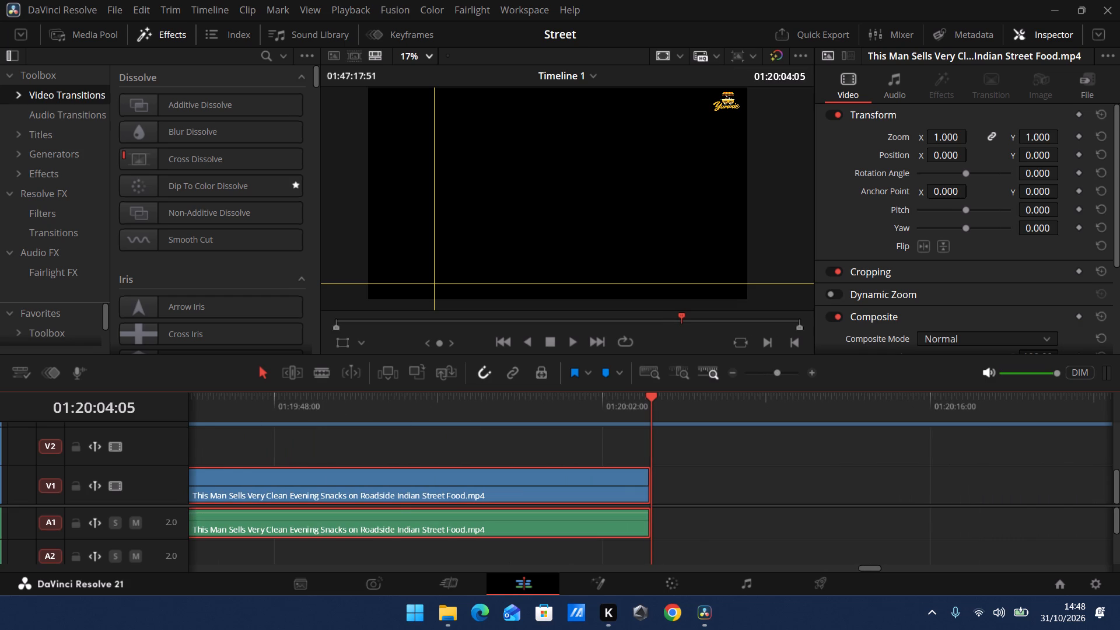
Set the pasted This Man Sells clip's zoom to 1.150 on both X and Y, using the frame at 01:19:36:01.
left_click_drag(775, 374, 766, 374)
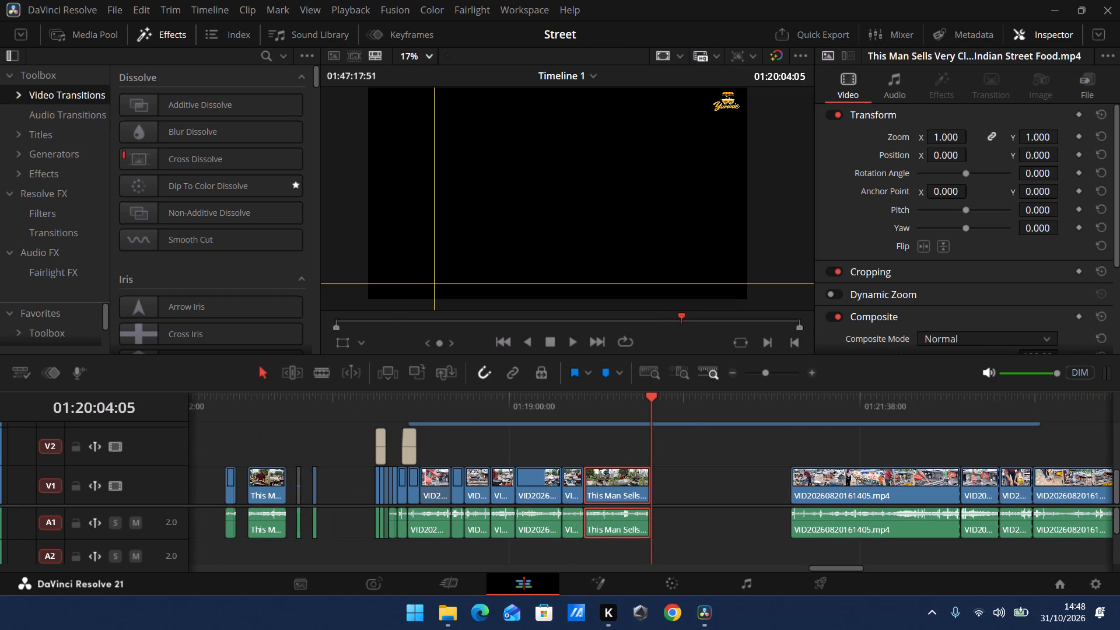
left_click(574, 414)
left_click(577, 343)
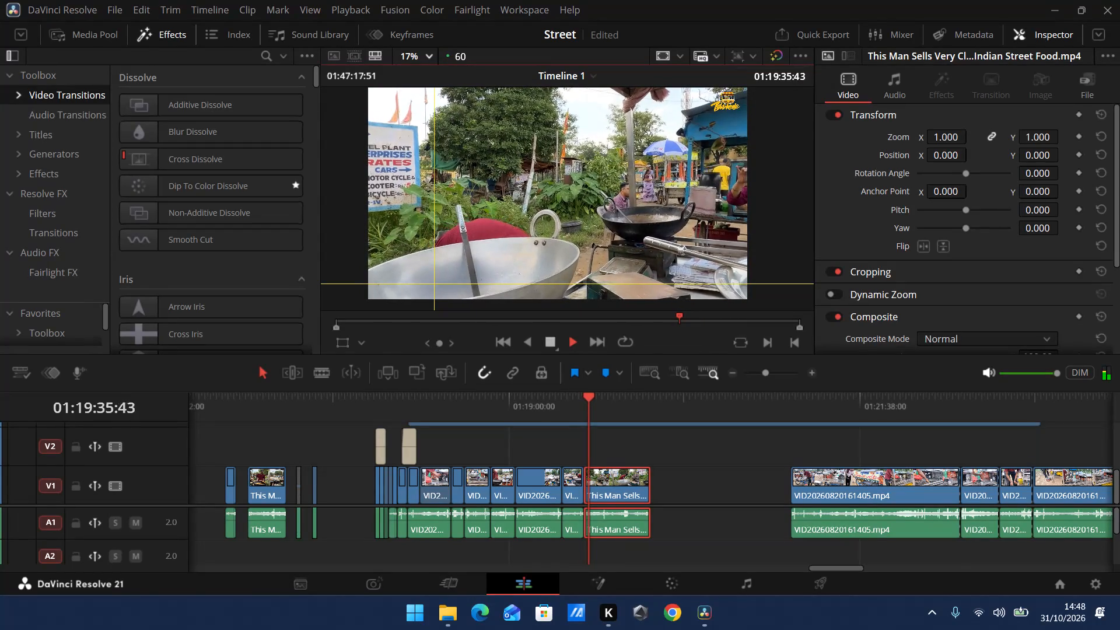
left_click(552, 338)
left_click_drag(944, 134, 953, 134)
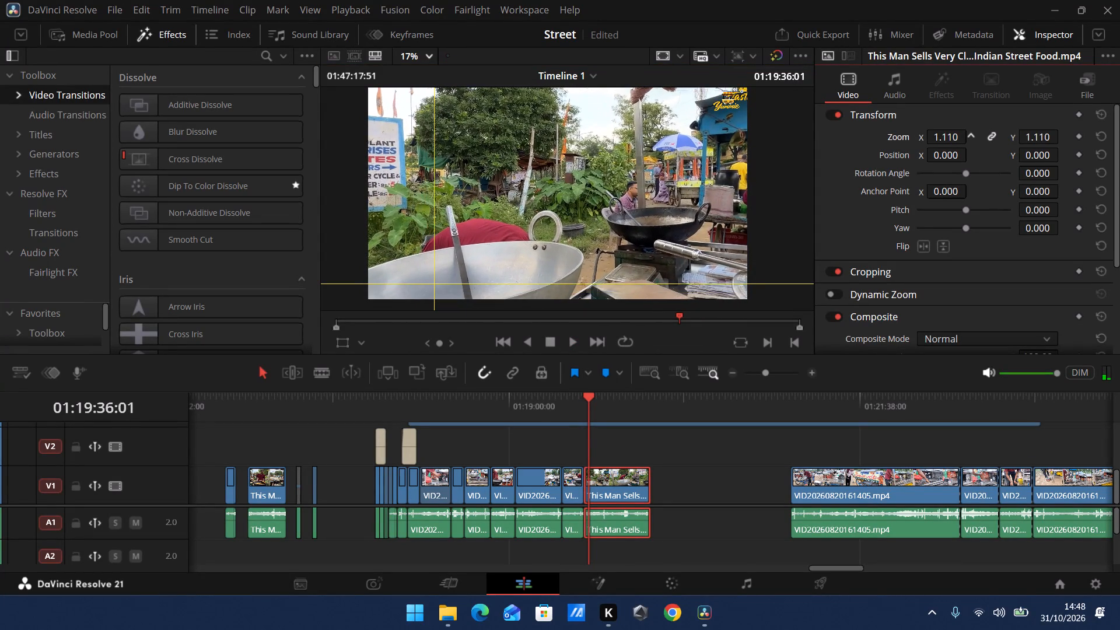
left_click_drag(953, 134, 955, 134)
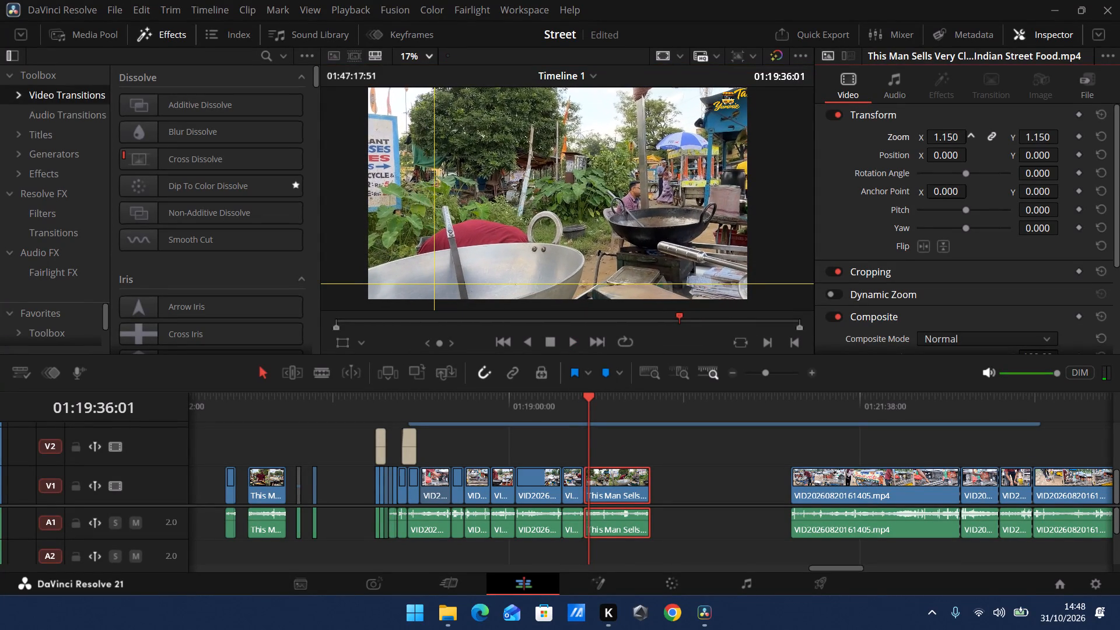
left_click_drag(955, 134, 955, 135)
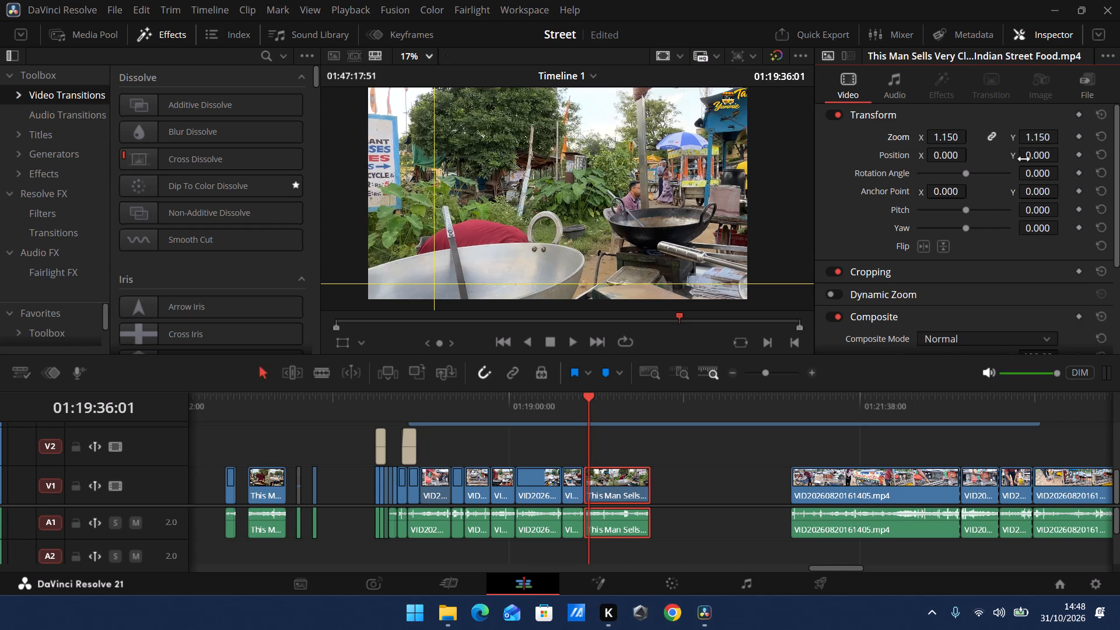
Set the pasted clip's vertical position to 150, checking its frame edges against the picture area and the Yummie watermark.
left_click(339, 343)
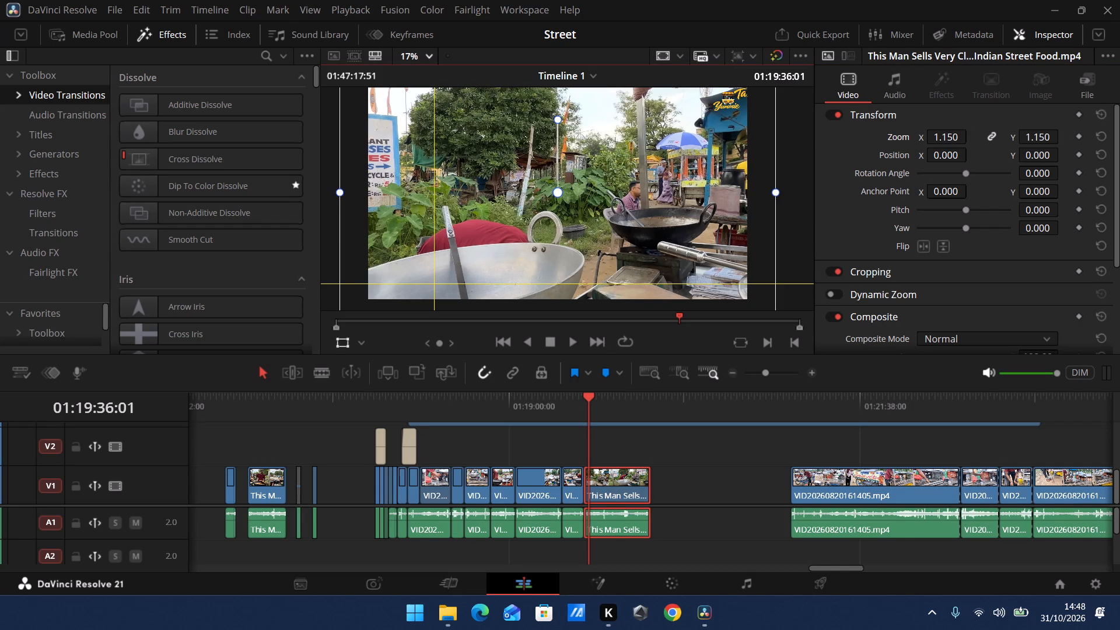
scroll(654, 195, "down", 1)
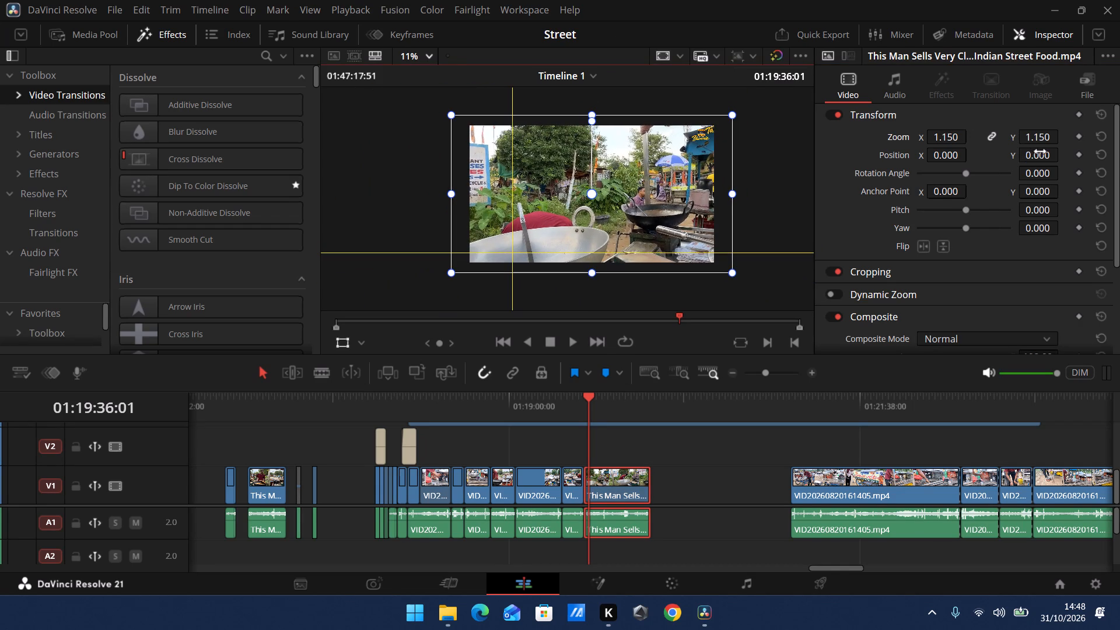
left_click_drag(1042, 151, 570, 316)
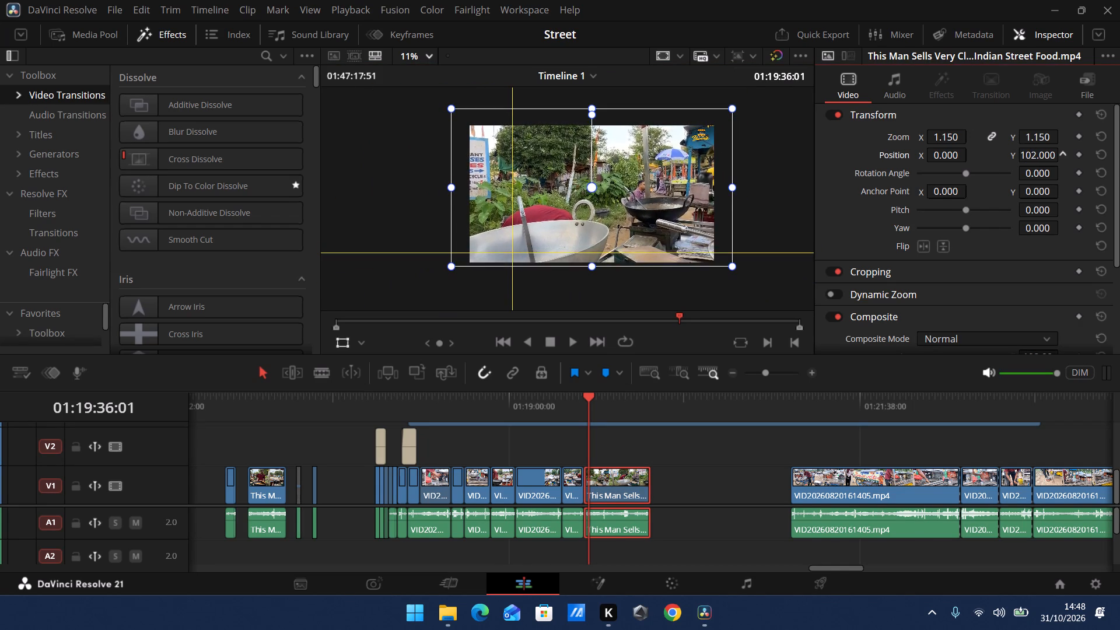
left_click_drag(570, 316, 587, 318)
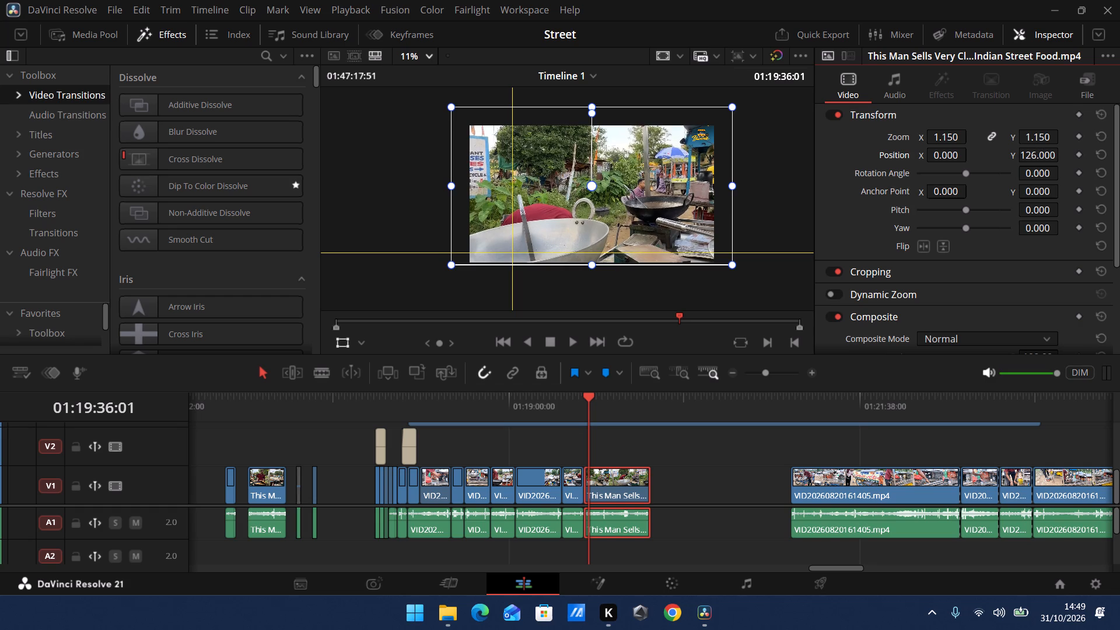
scroll(726, 129, "up", 2)
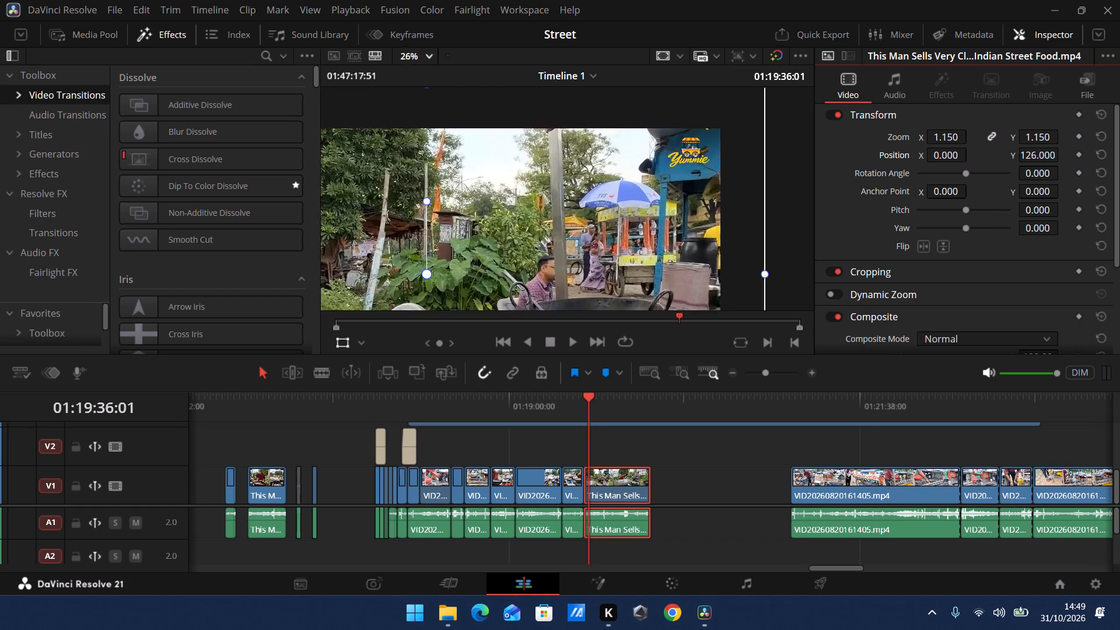
scroll(693, 120, "up", 1)
left_click_drag(1044, 152, 1045, 152)
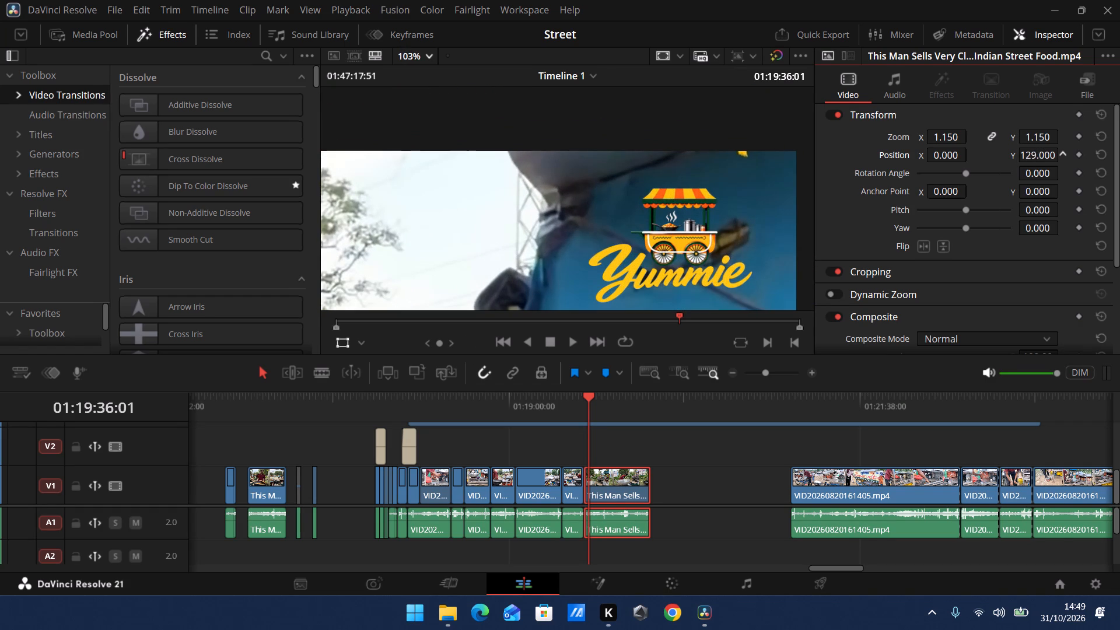
left_click_drag(1045, 152, 1059, 154)
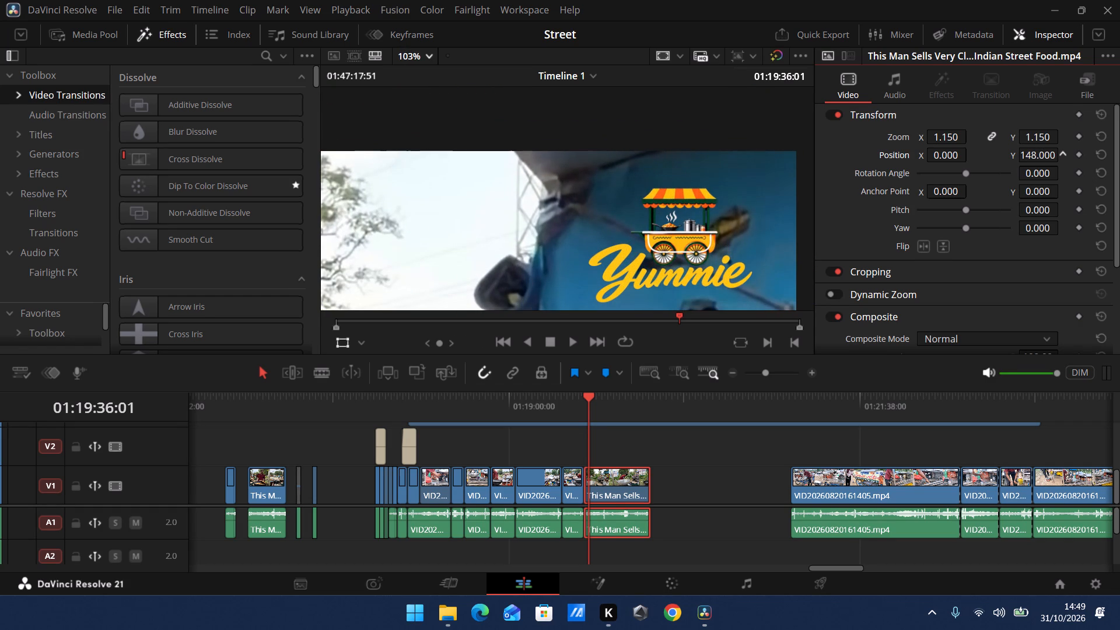
left_click_drag(1059, 154, 1060, 154)
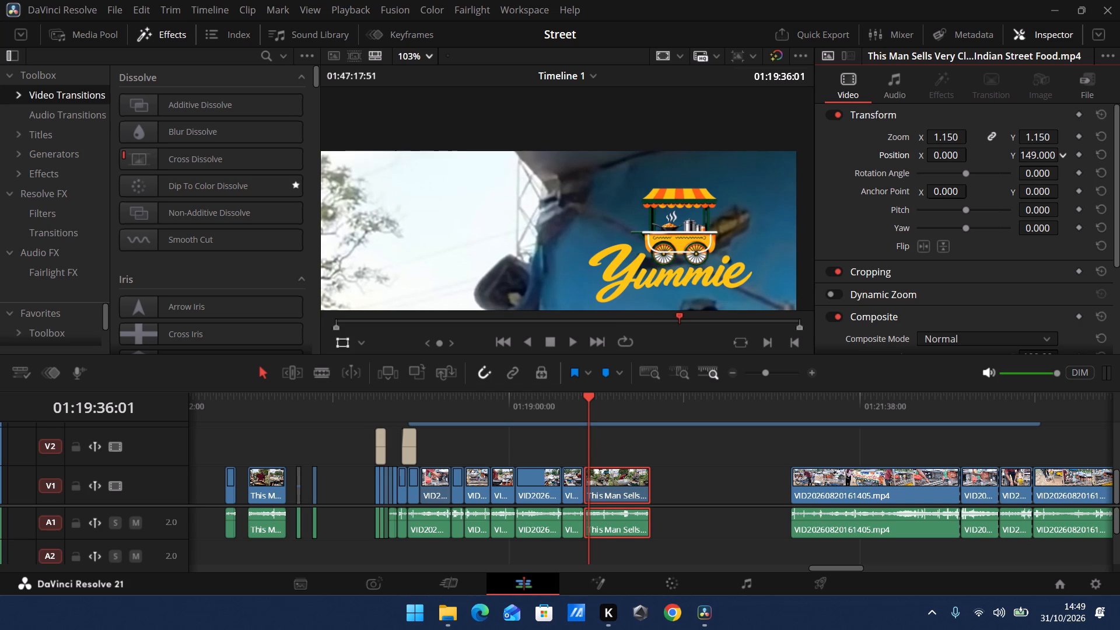
left_click_drag(1060, 154, 1061, 155)
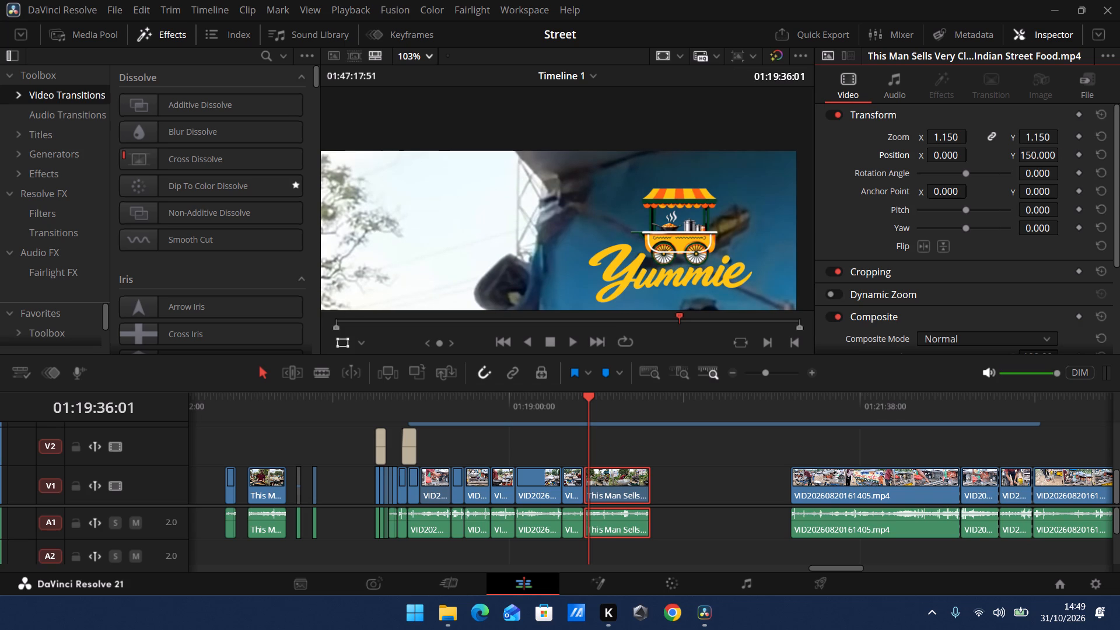
left_click(429, 52)
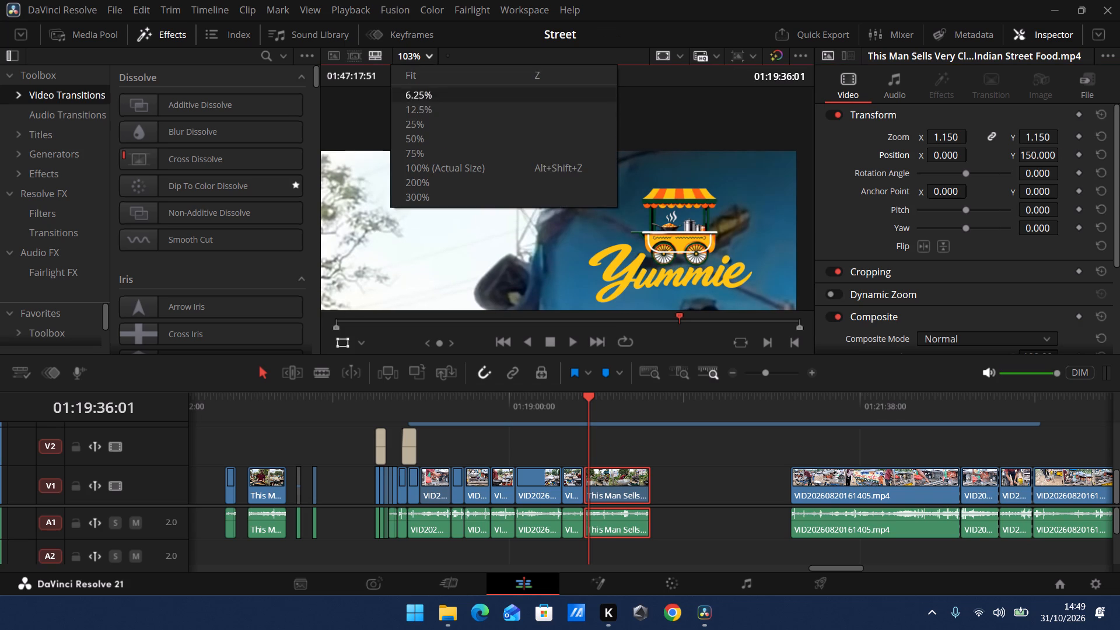
left_click(452, 116)
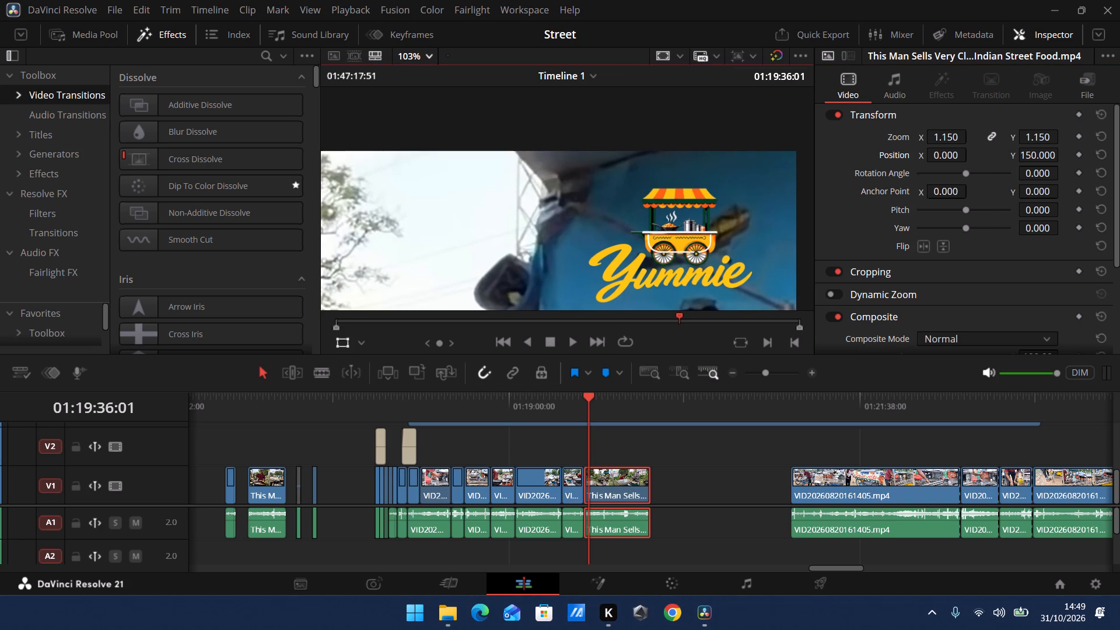
scroll(684, 295, "up", 1)
left_click(429, 55)
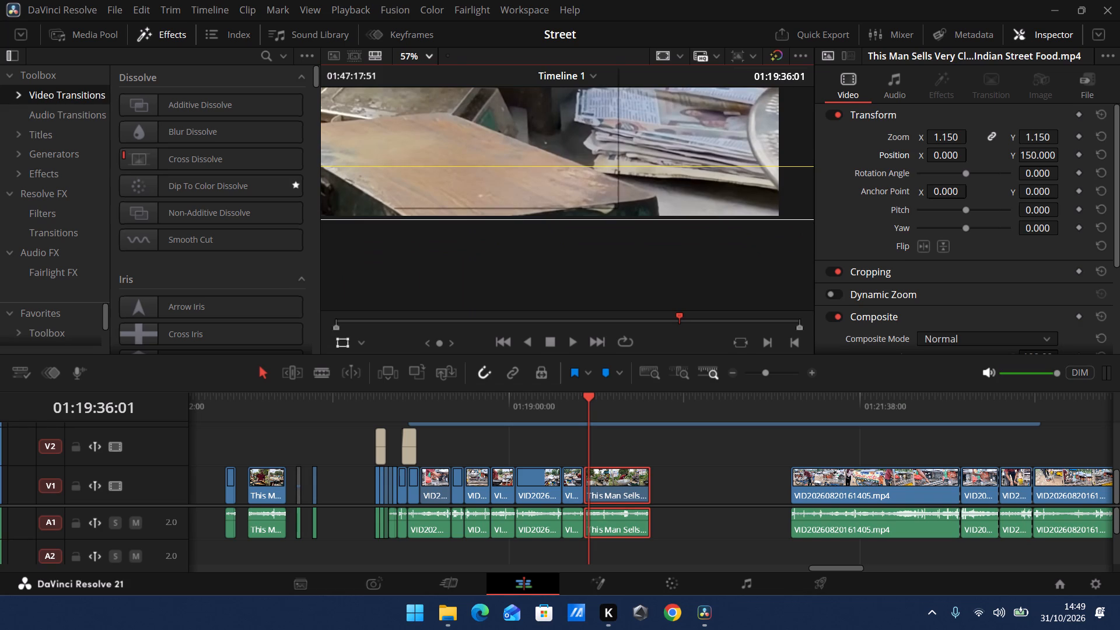
left_click(443, 127)
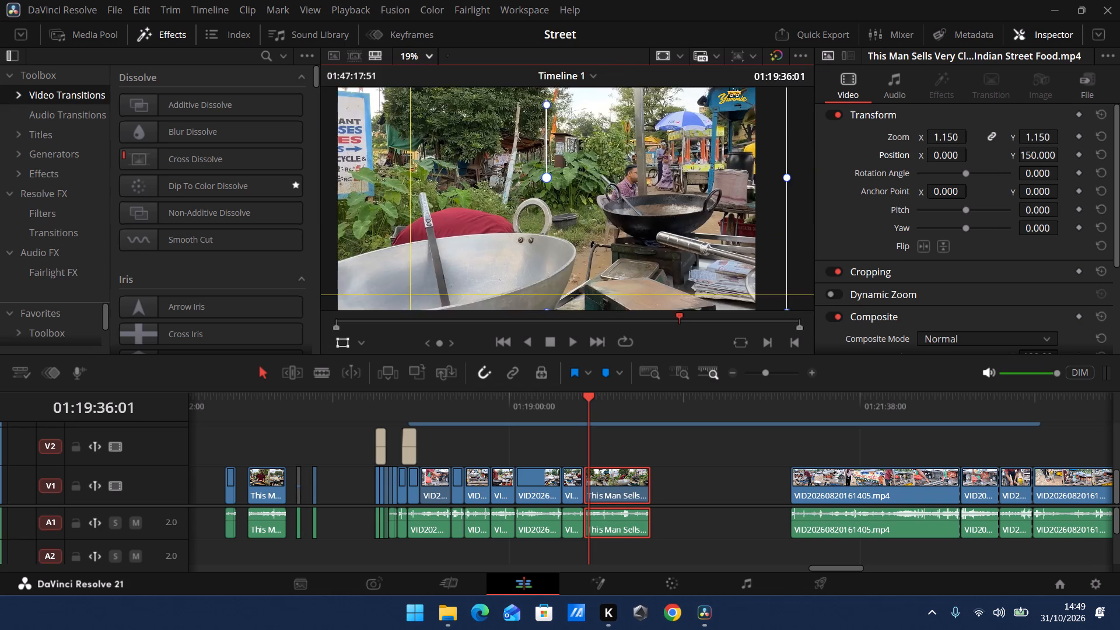
scroll(485, 180, "down", 1)
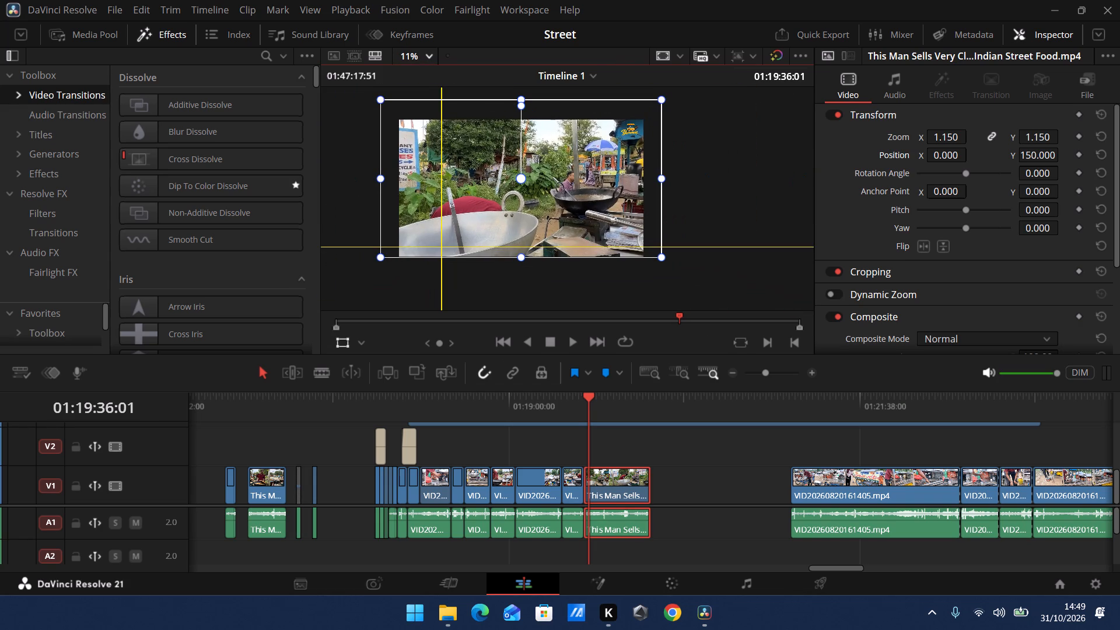
Play full screen through the join from about 01:19:24 and trim the pasted clip's start to 01:19:39:28.
left_click(565, 416)
left_click(568, 347)
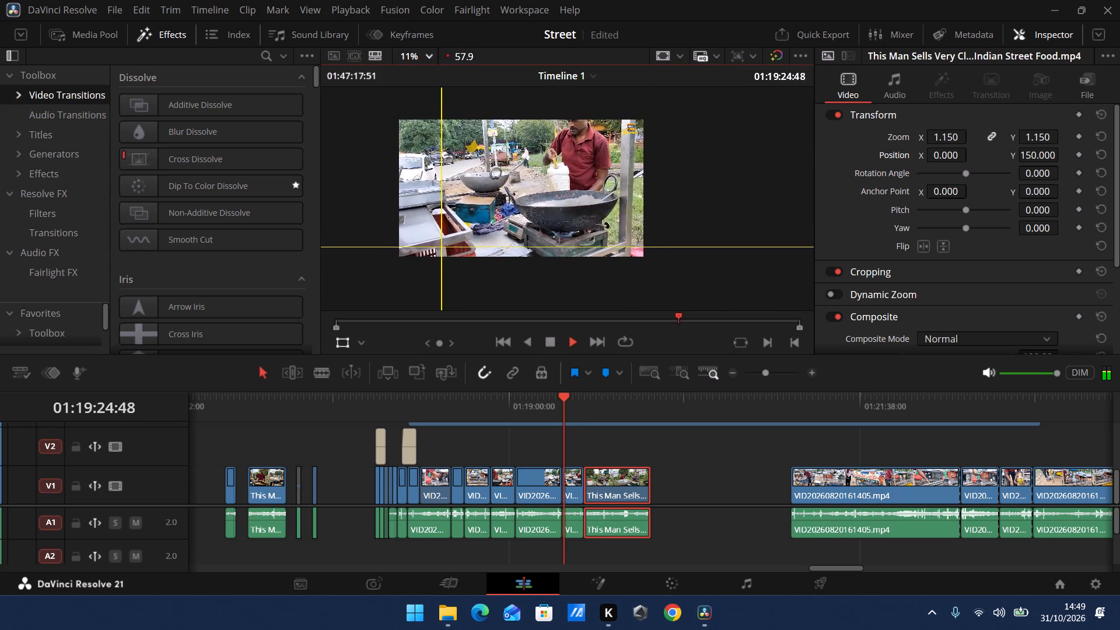
key("p")
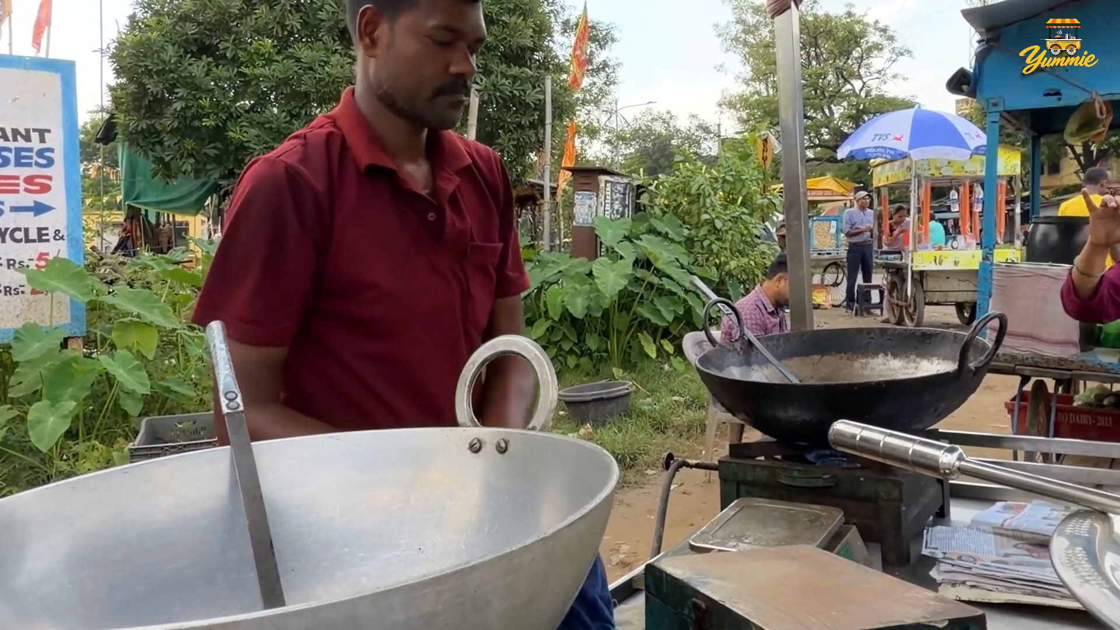
key("space")
key("Escape")
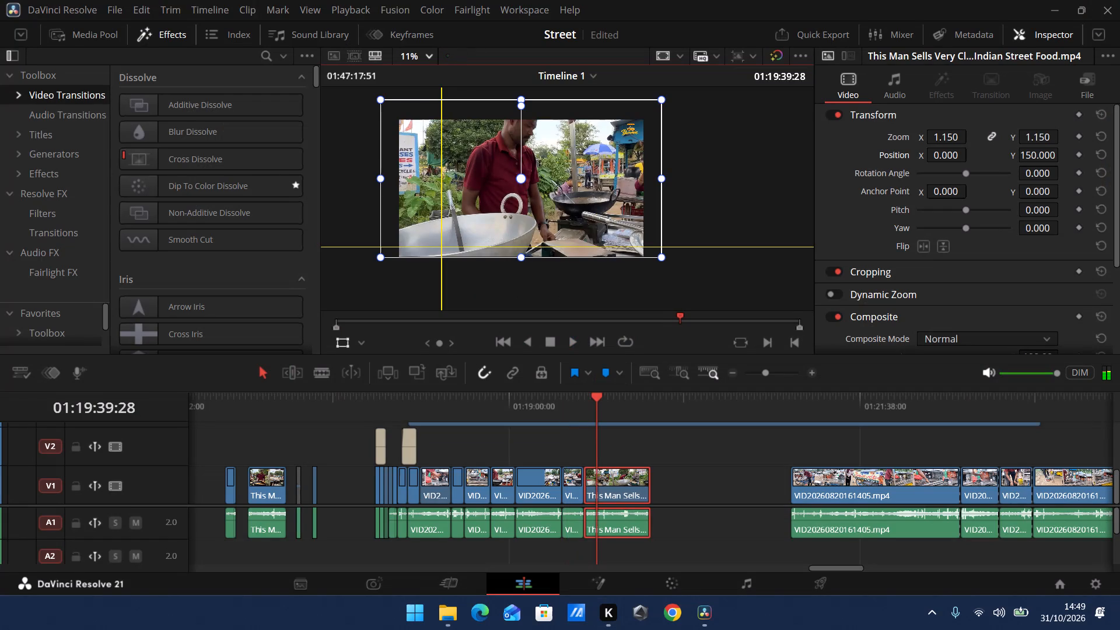
left_click_drag(591, 488, 604, 489)
Play the pasted This Man Sells clip in short bursts to find a tighter opening and trim its start to about 01:19:42.
left_click(568, 341)
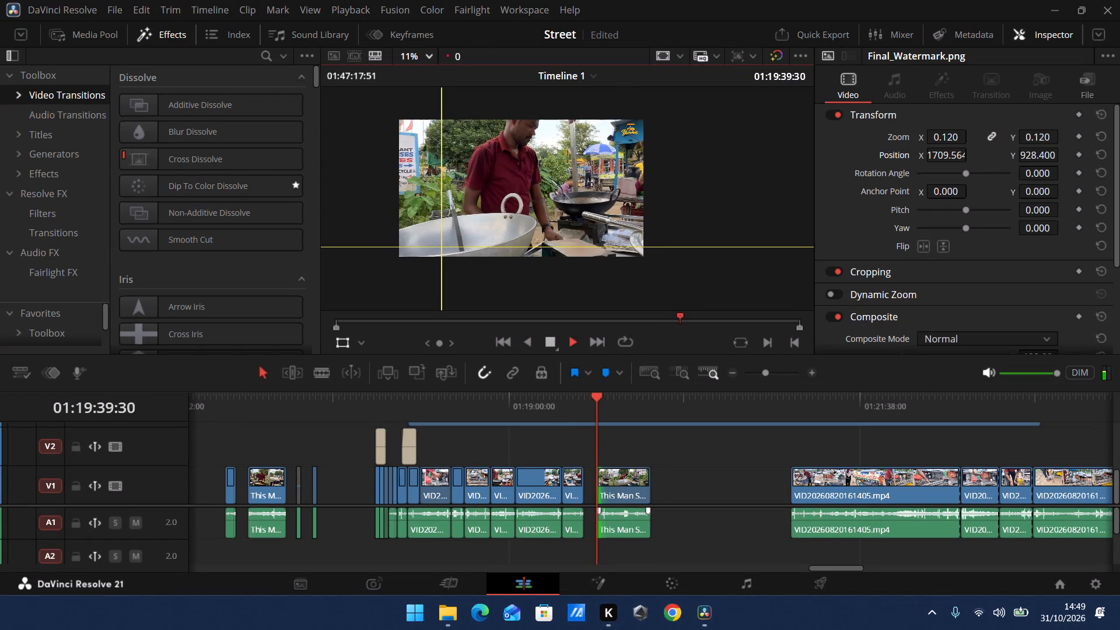
left_click(549, 344)
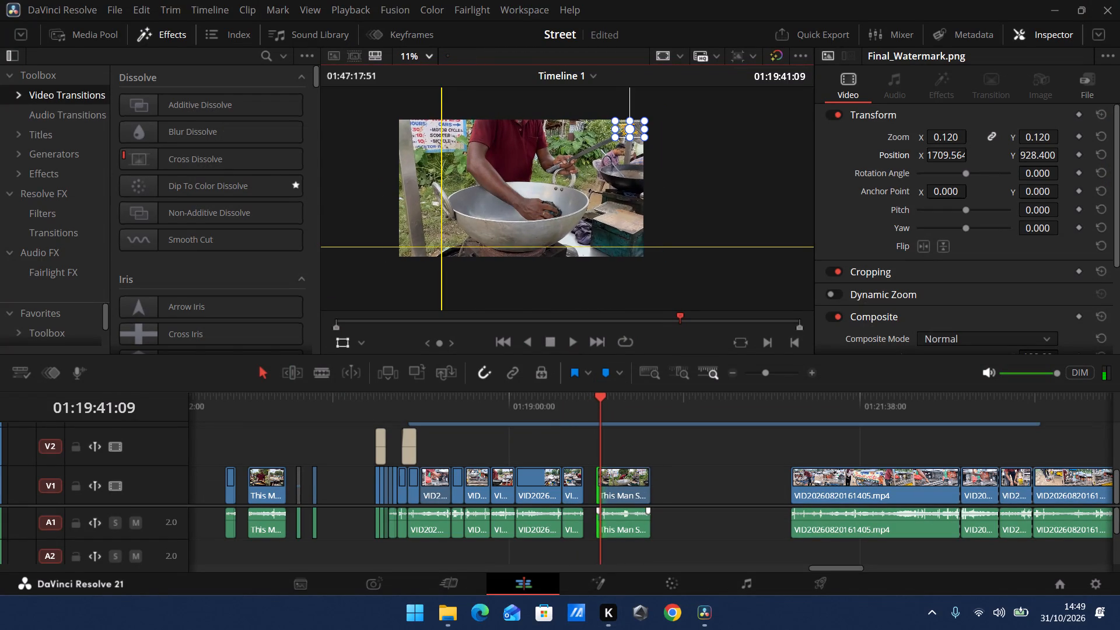
left_click(572, 341)
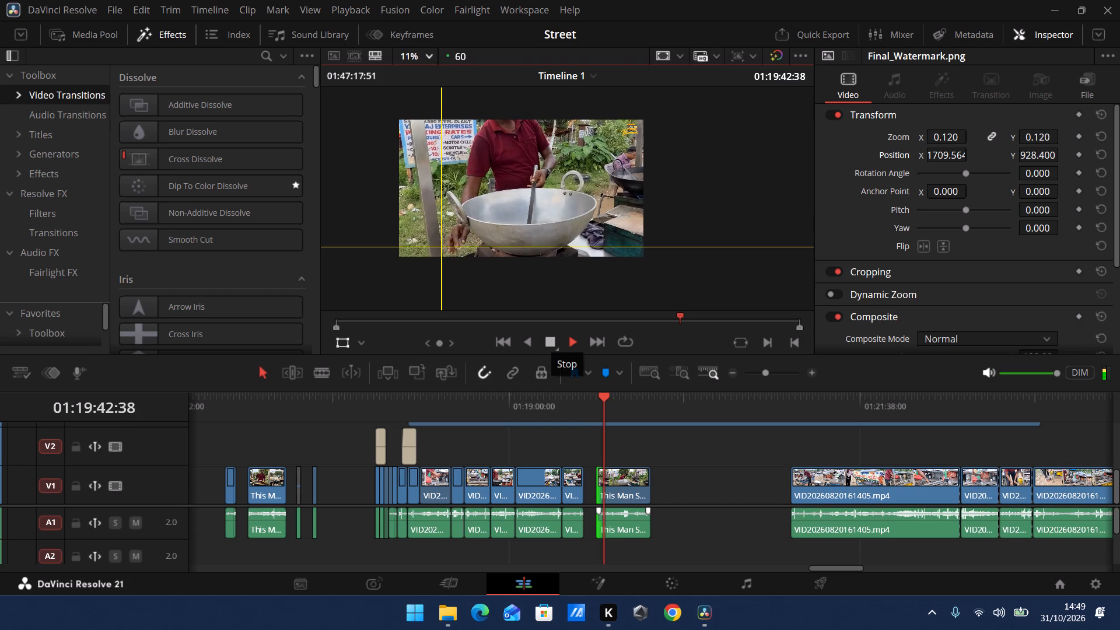
left_click(549, 343)
left_click(567, 347)
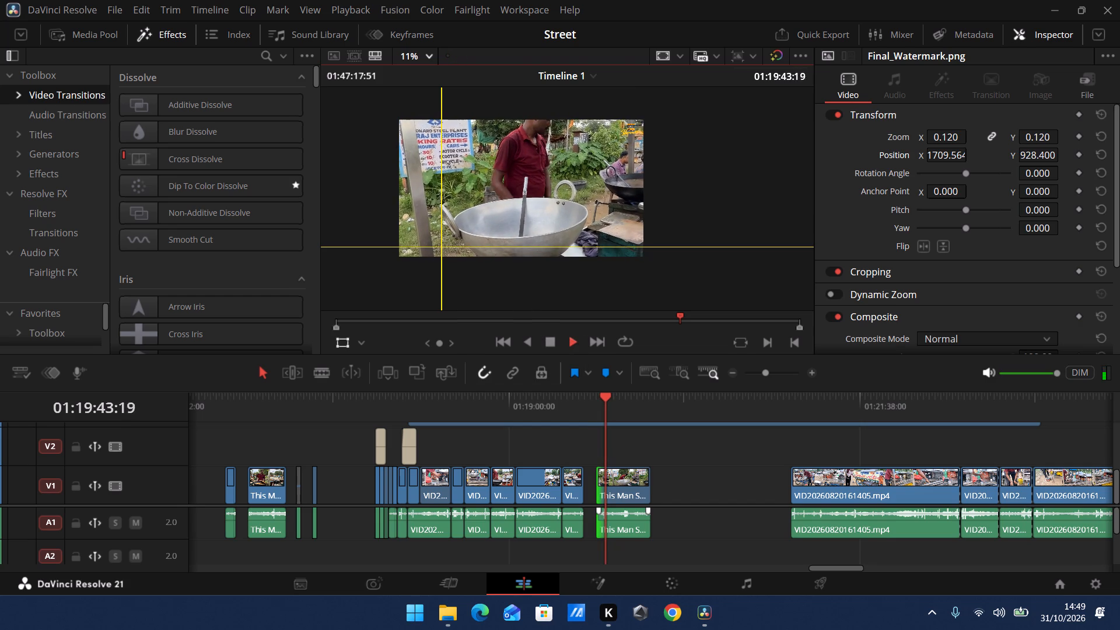
left_click(548, 344)
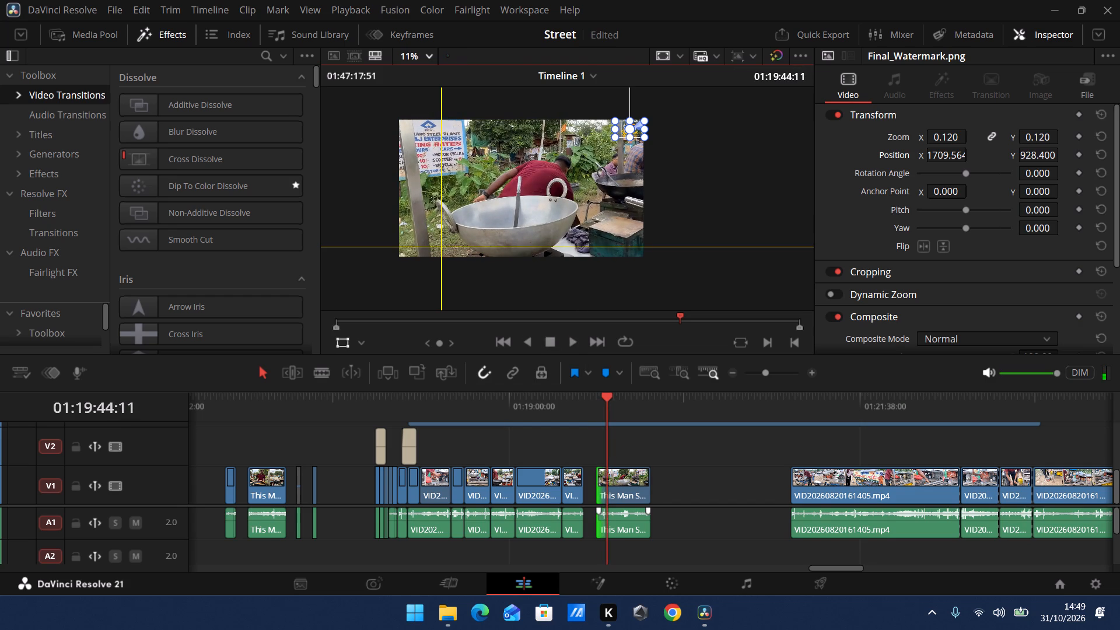
left_click(769, 374)
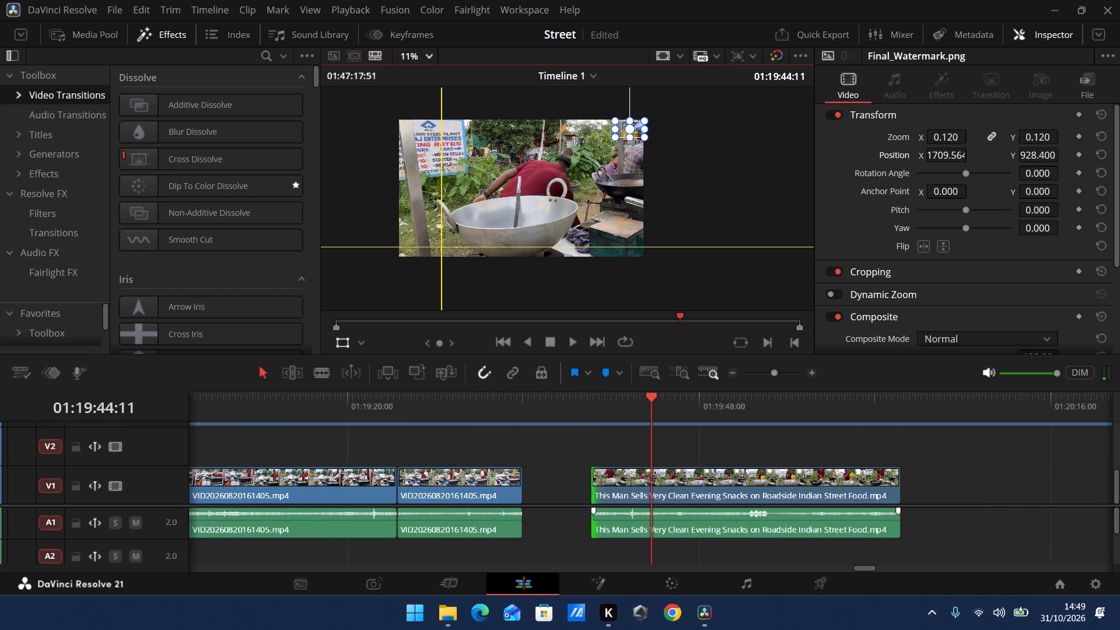
left_click_drag(649, 394, 641, 394)
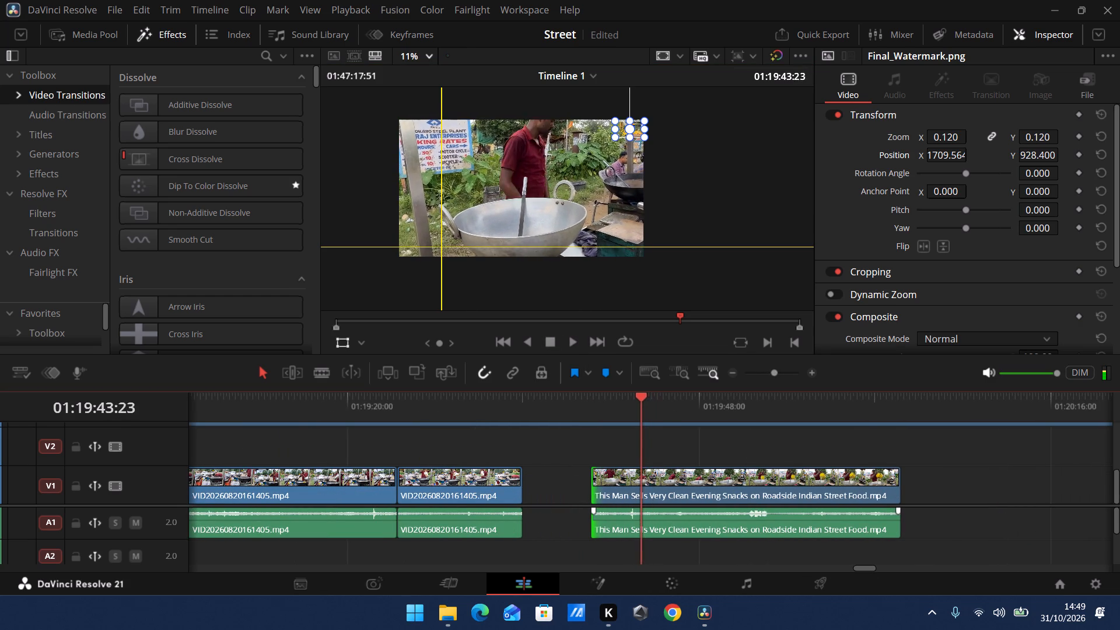
left_click_drag(641, 394, 633, 394)
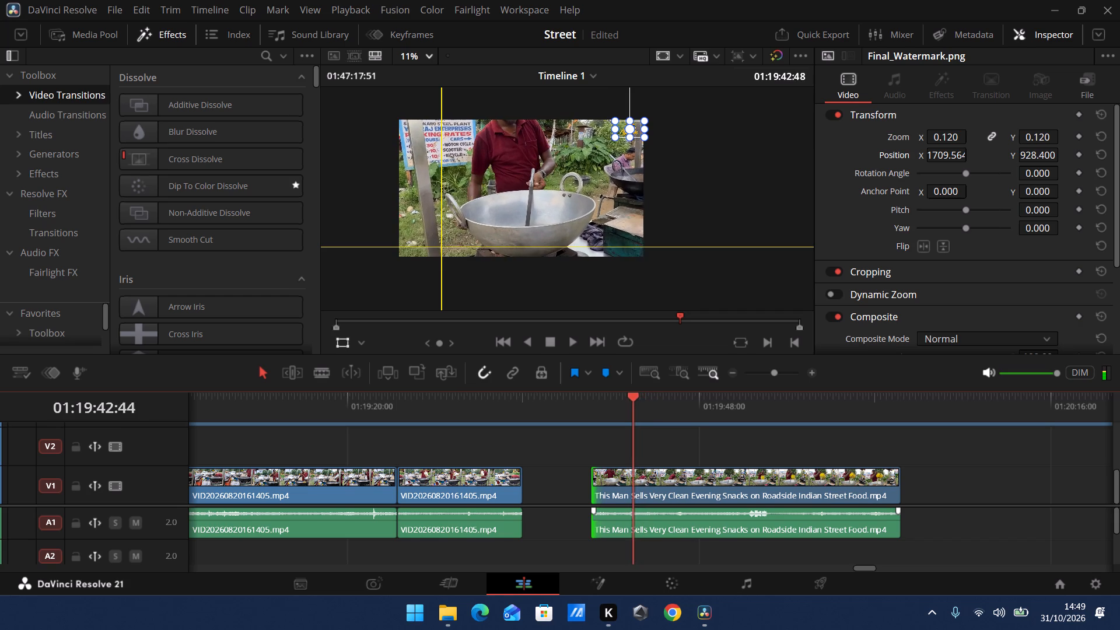
left_click_drag(633, 394, 634, 394)
left_click_drag(598, 483, 621, 485)
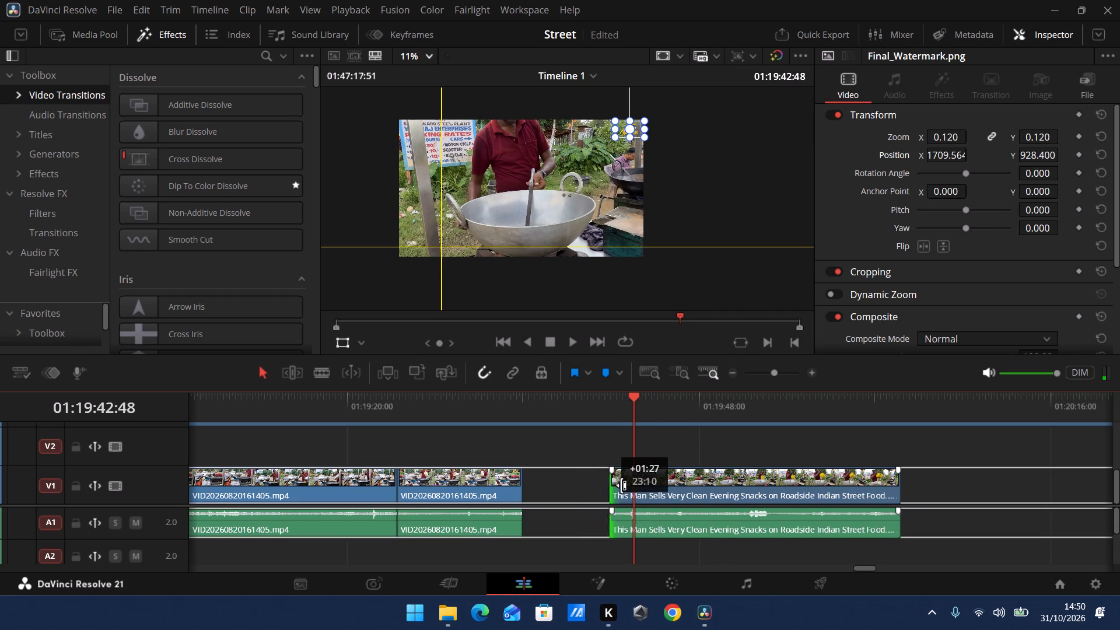
left_click_drag(621, 485, 629, 486)
Move the trimmed This Man Sells clip's video and audio back against the preceding VID clip at 01:19:34:00.
left_click_drag(656, 464, 659, 520)
left_click_drag(650, 527, 561, 526)
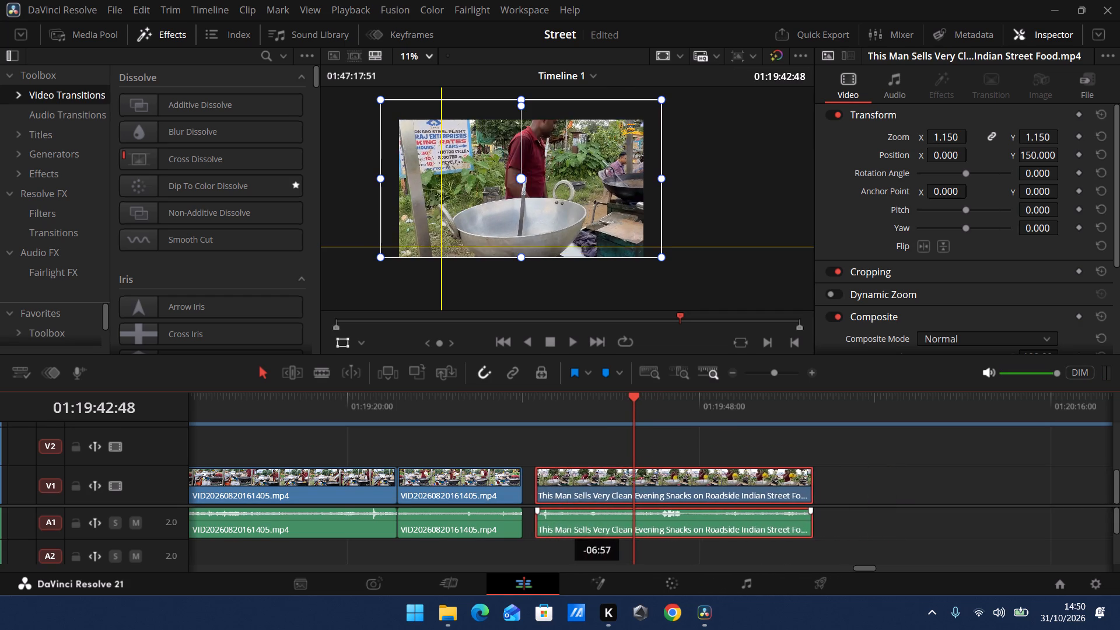
left_click_drag(561, 526, 556, 526)
Preview the clip from 01:19:34:00, trim its start to about 01:19:35, and move it back against the preceding clip.
left_click(517, 398)
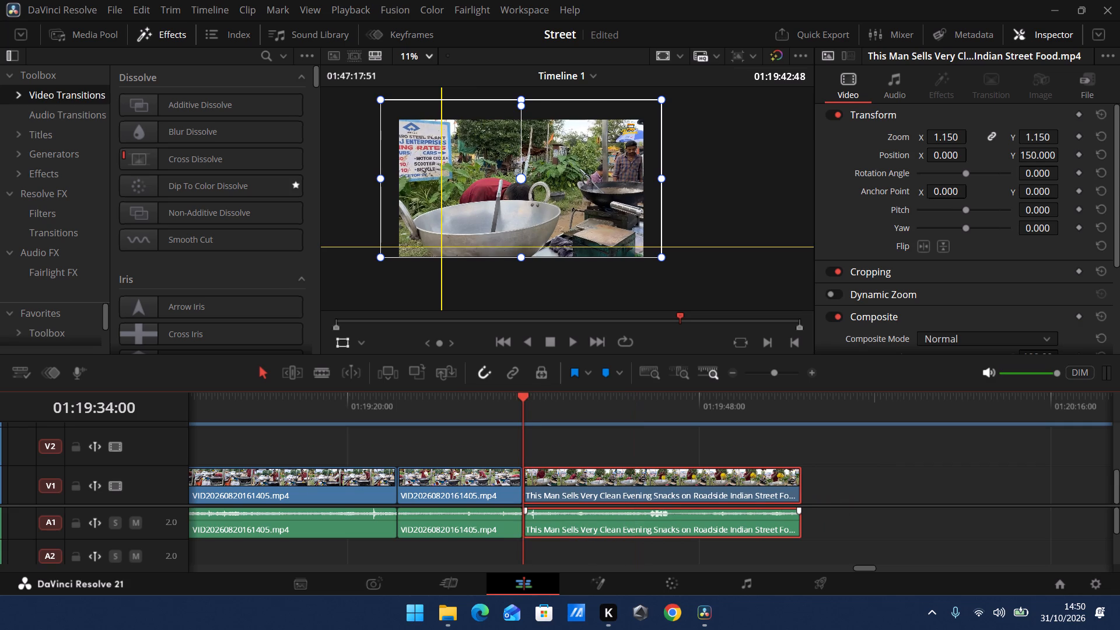
left_click(569, 341)
left_click(547, 343)
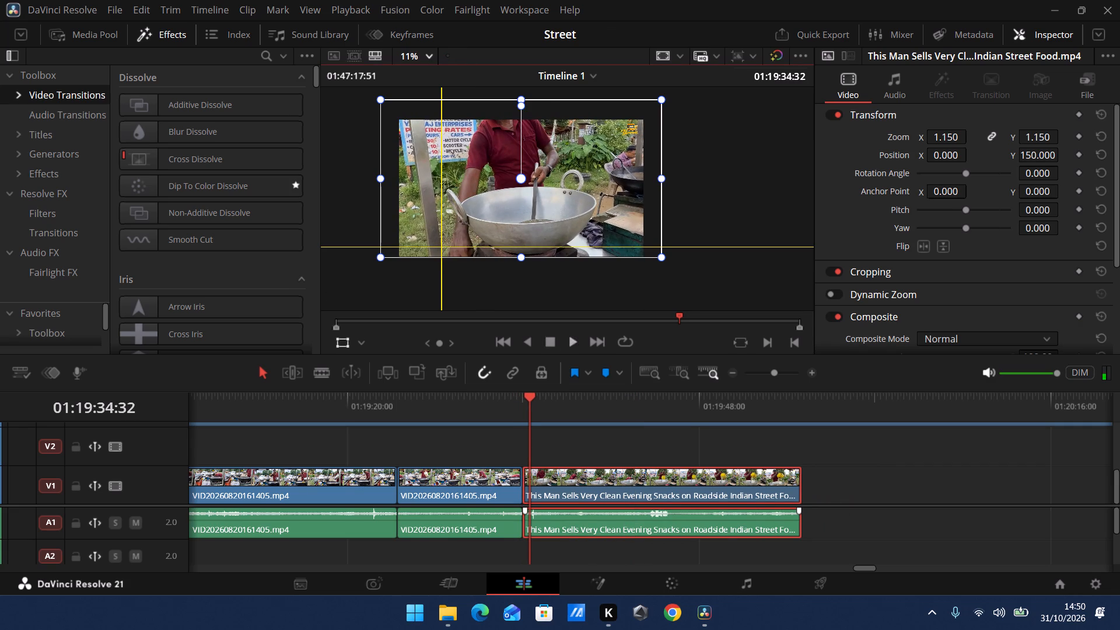
left_click(571, 345)
left_click(554, 343)
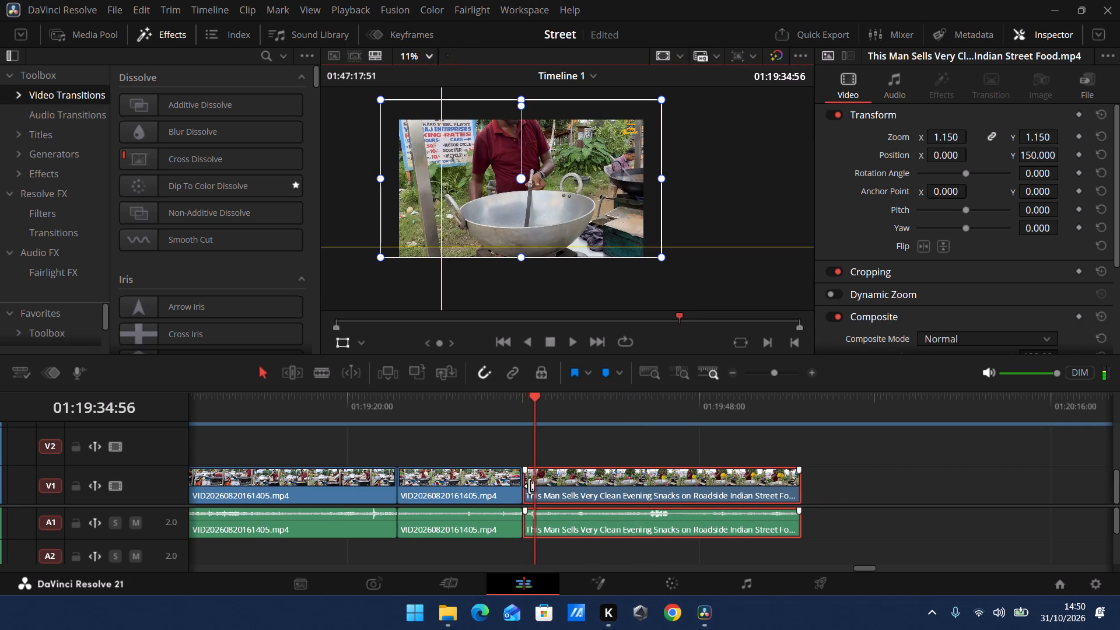
left_click_drag(528, 486, 539, 486)
left_click_drag(558, 488, 547, 487)
Enlarge the viewer picture to 19% while playing the This Man Sells clip.
left_click(516, 421)
left_click(569, 345)
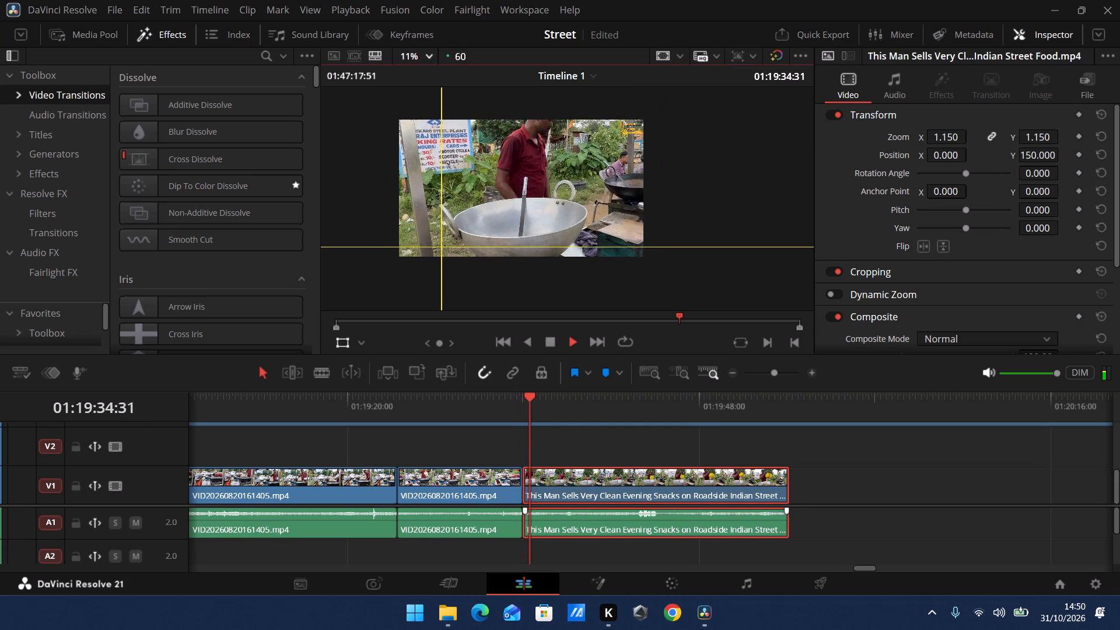
left_click(430, 52)
left_click(415, 131)
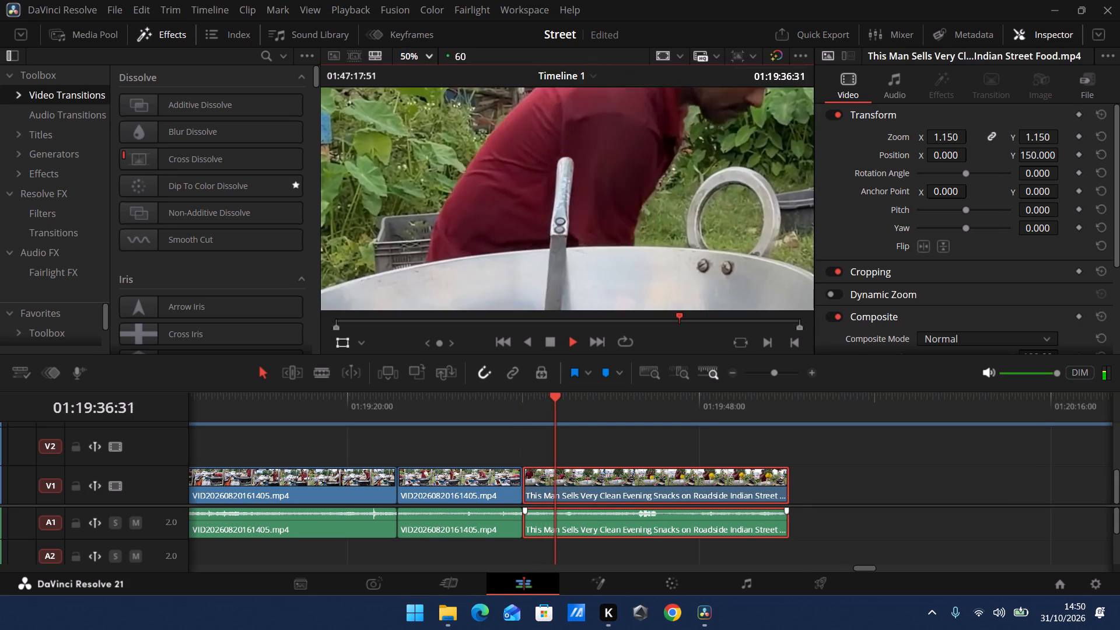
scroll(578, 211, "down", 1)
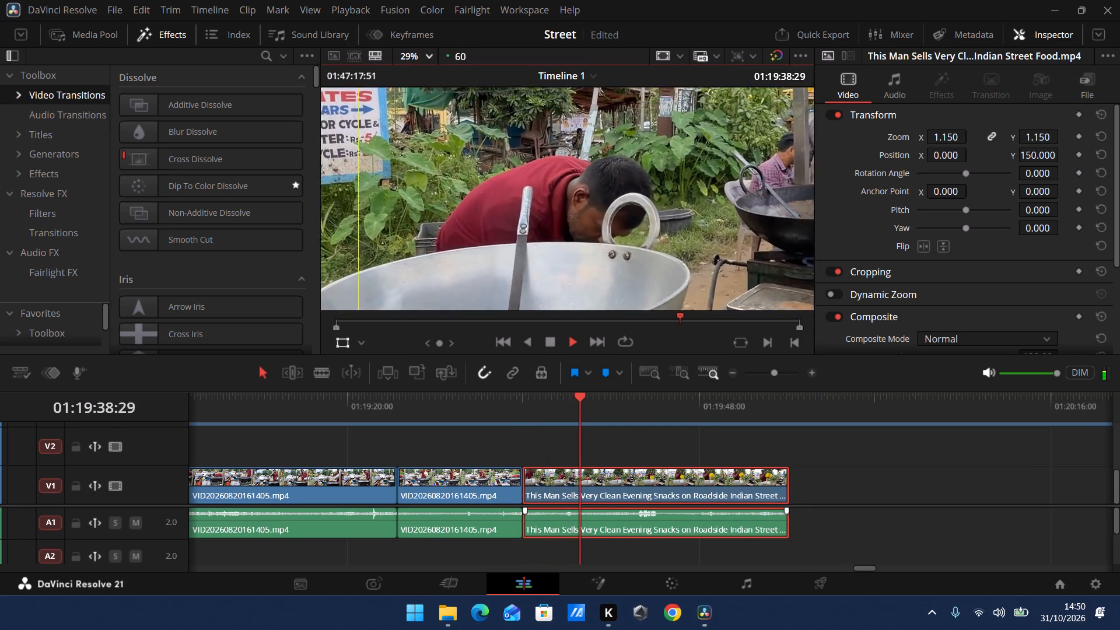
scroll(578, 214, "down", 1)
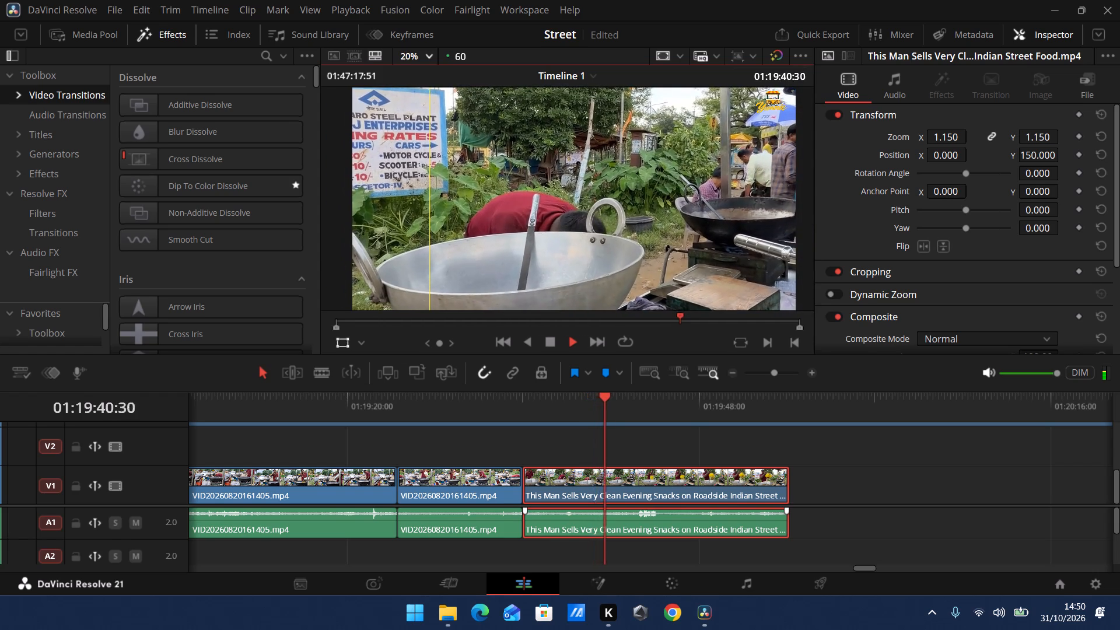
scroll(578, 215, "down", 1)
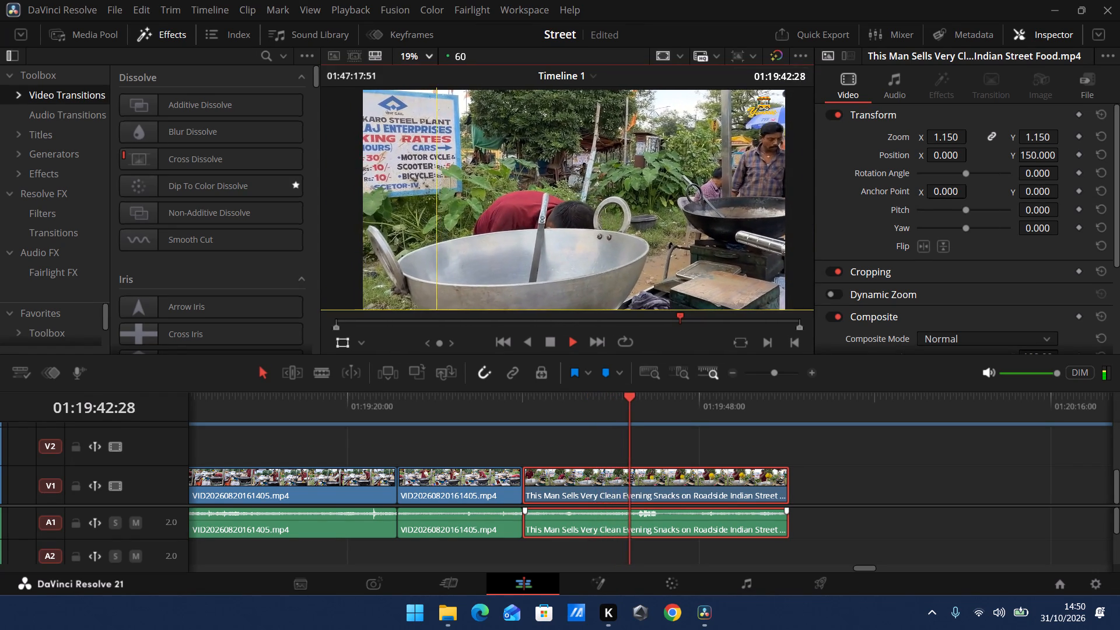
Replay the join and clip, trim the This Man Sells start to about 01:19:38, and close the gap at 01:19:34:00.
left_click(510, 425)
left_click(508, 405)
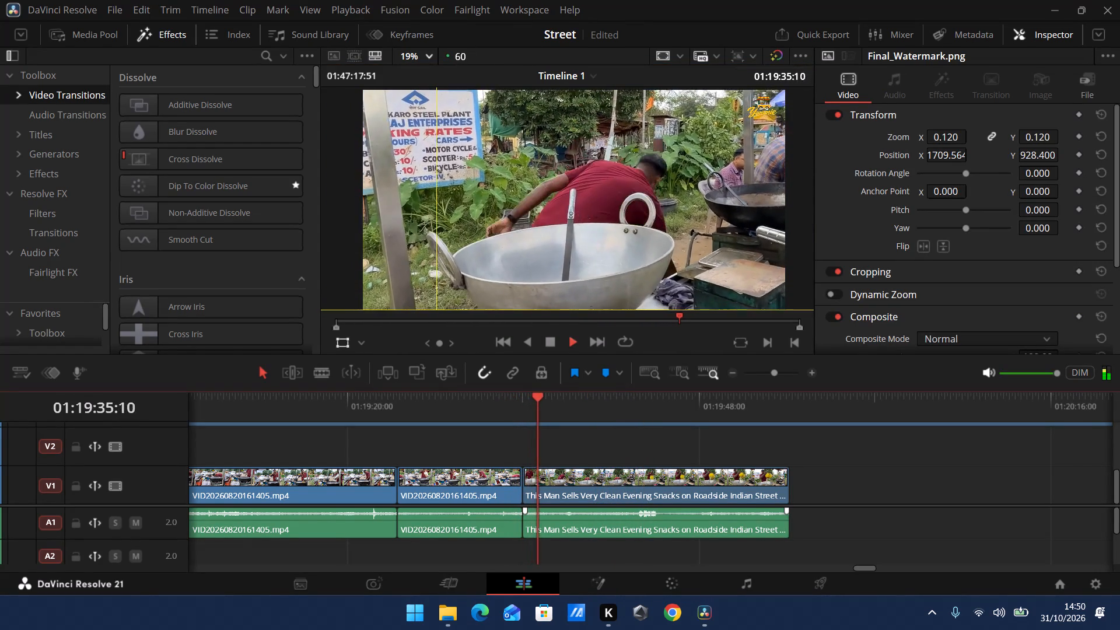
scroll(757, 453, "down", 1)
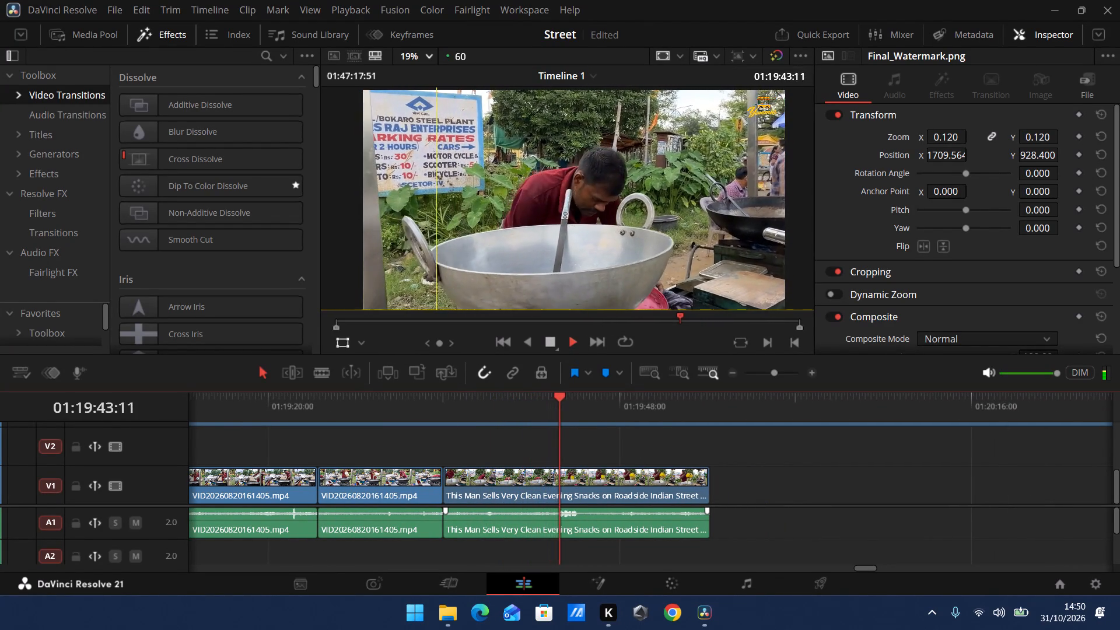
left_click(549, 341)
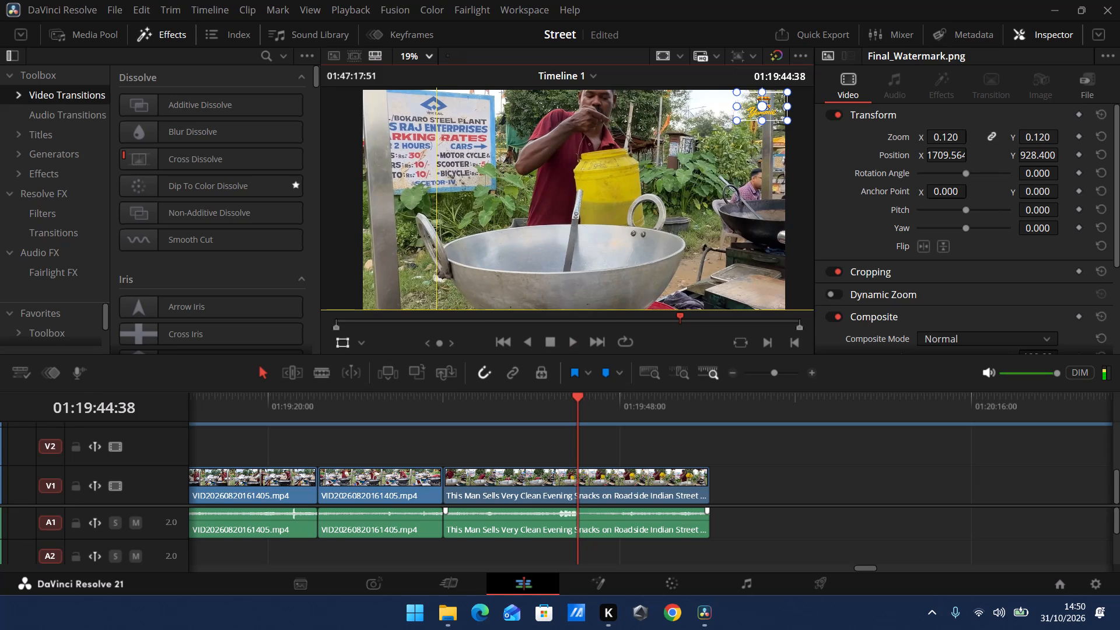
left_click(488, 398)
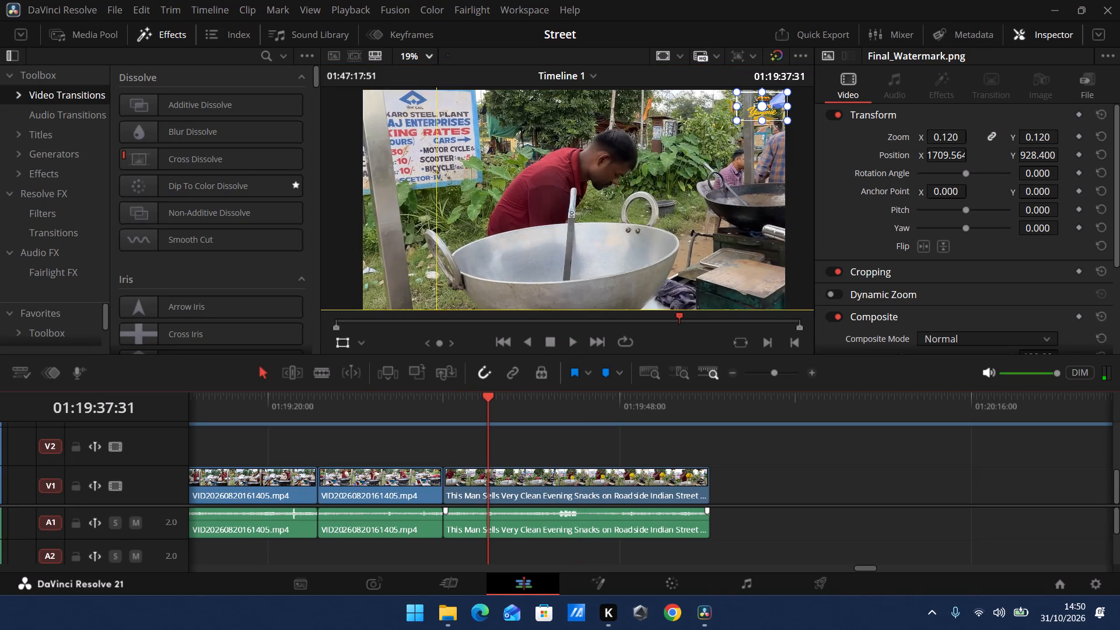
left_click(573, 344)
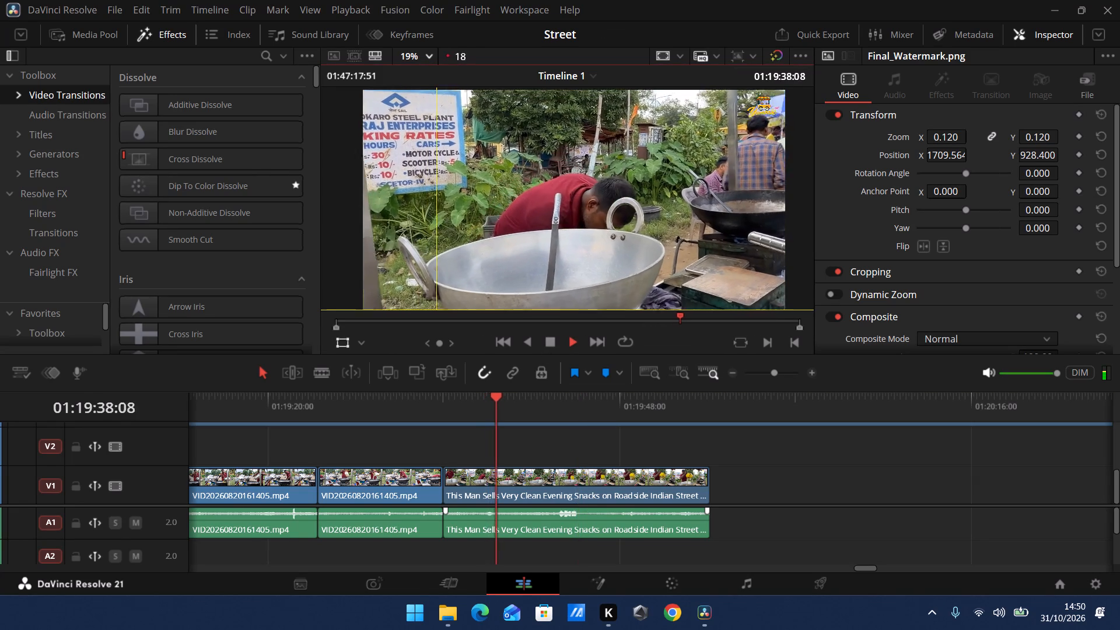
left_click_drag(447, 448, 451, 527)
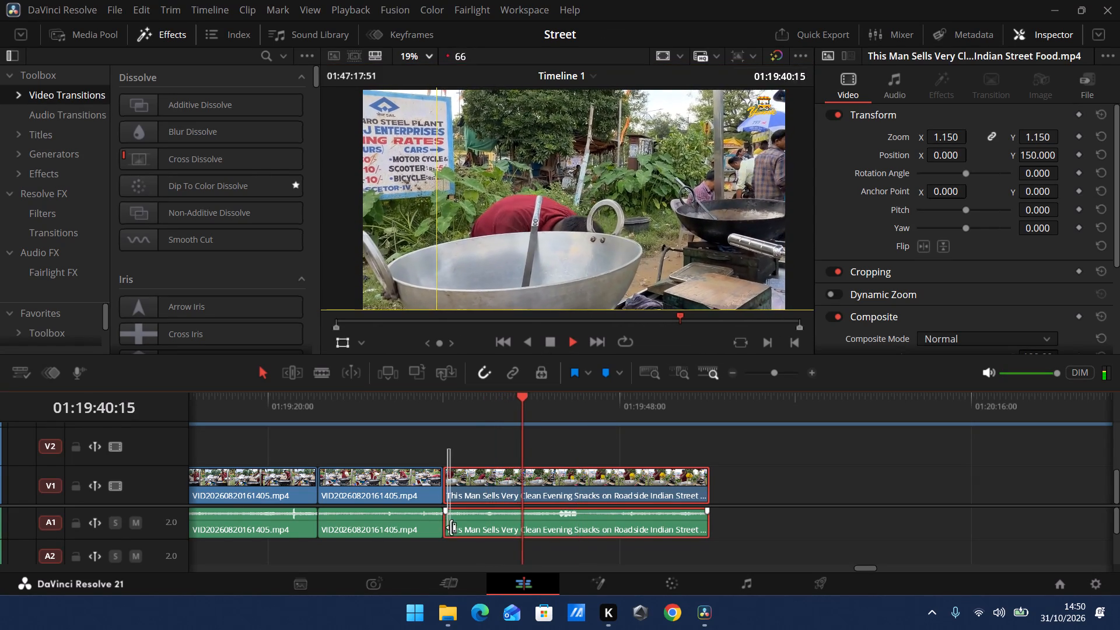
left_click_drag(447, 523, 495, 528)
left_click_drag(520, 456, 524, 521)
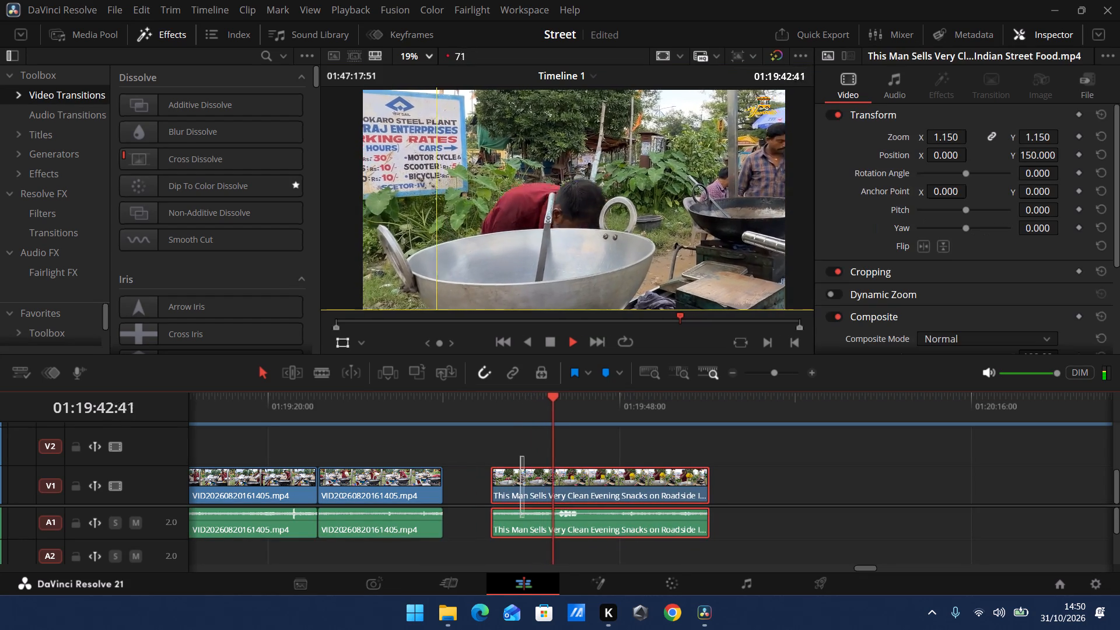
left_click_drag(524, 521, 525, 524)
left_click_drag(526, 524, 479, 520)
Play repeatedly across the join at 01:19:34:00 to check the cut from the VID clip to the oil-pouring shot.
left_click(426, 402)
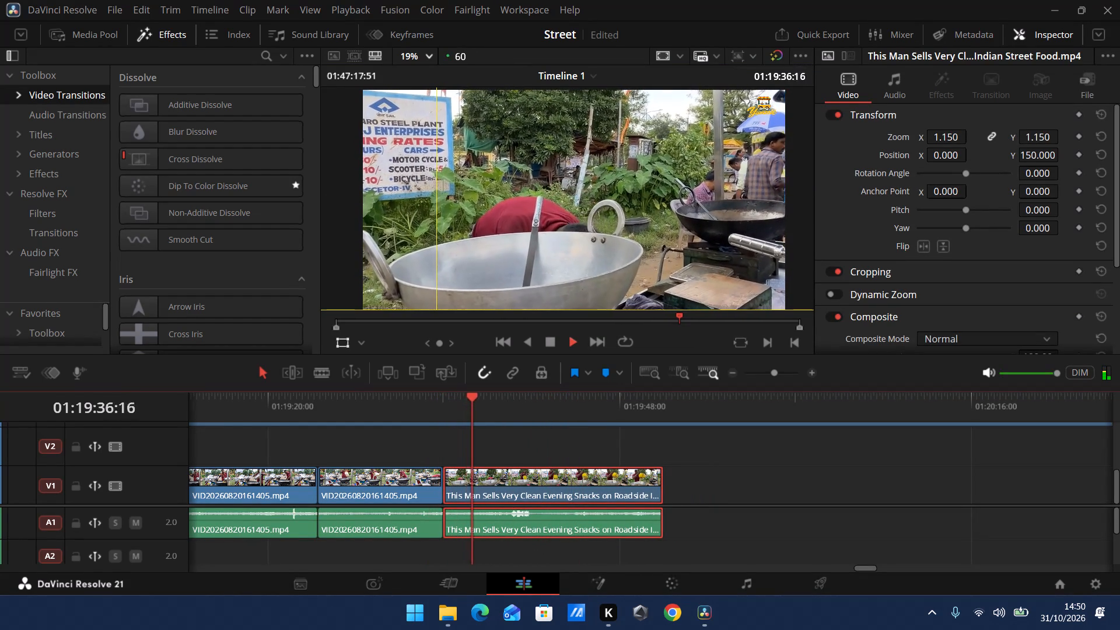
left_click(437, 402)
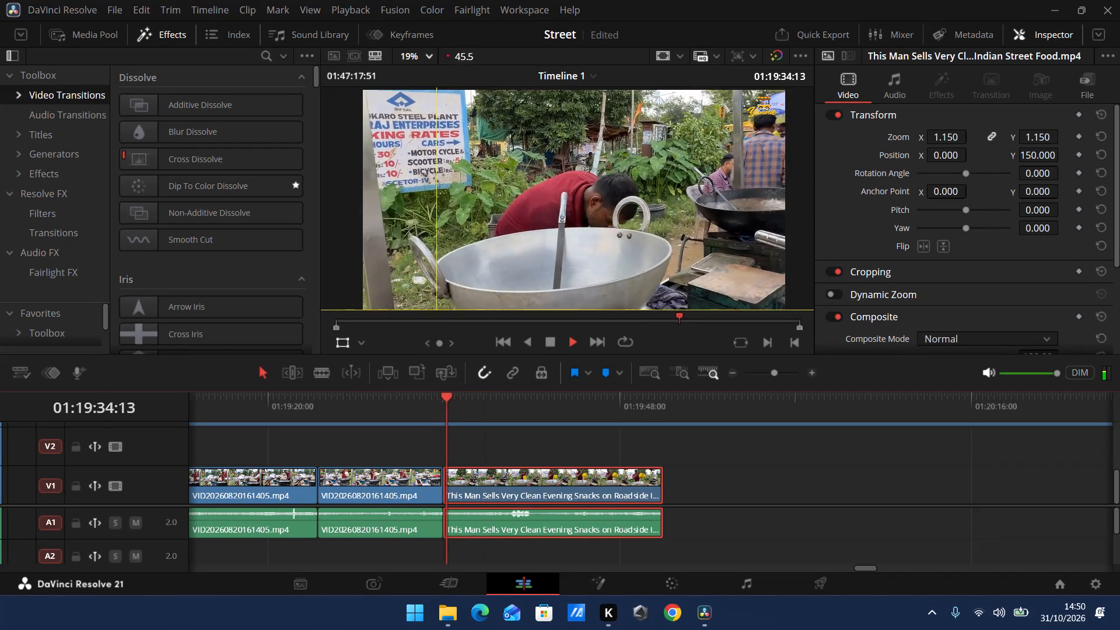
left_click(425, 395)
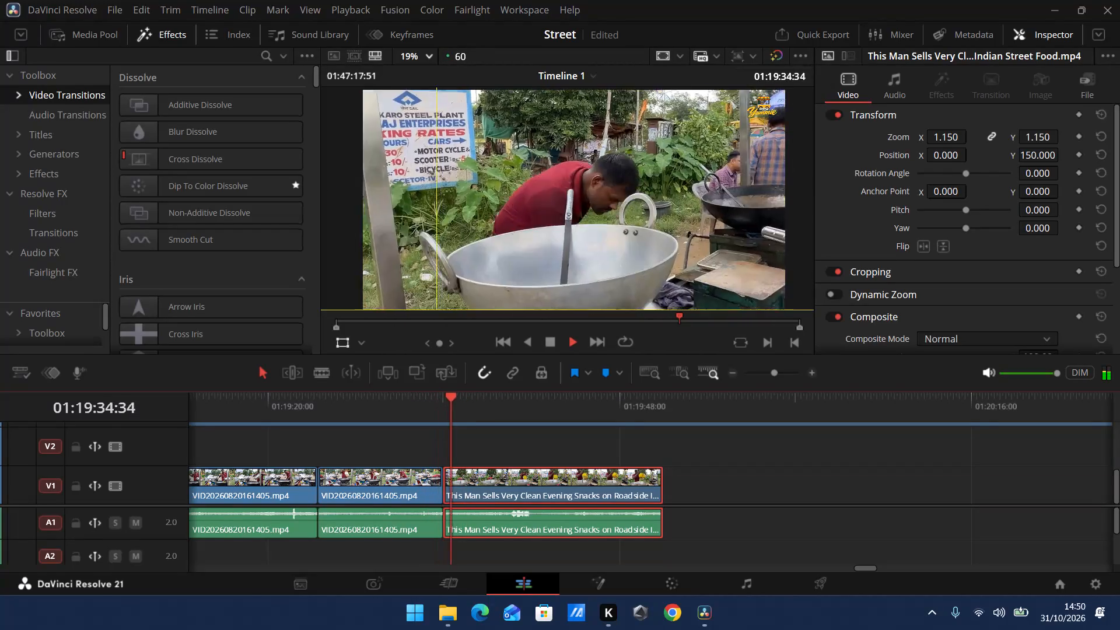
left_click(352, 404)
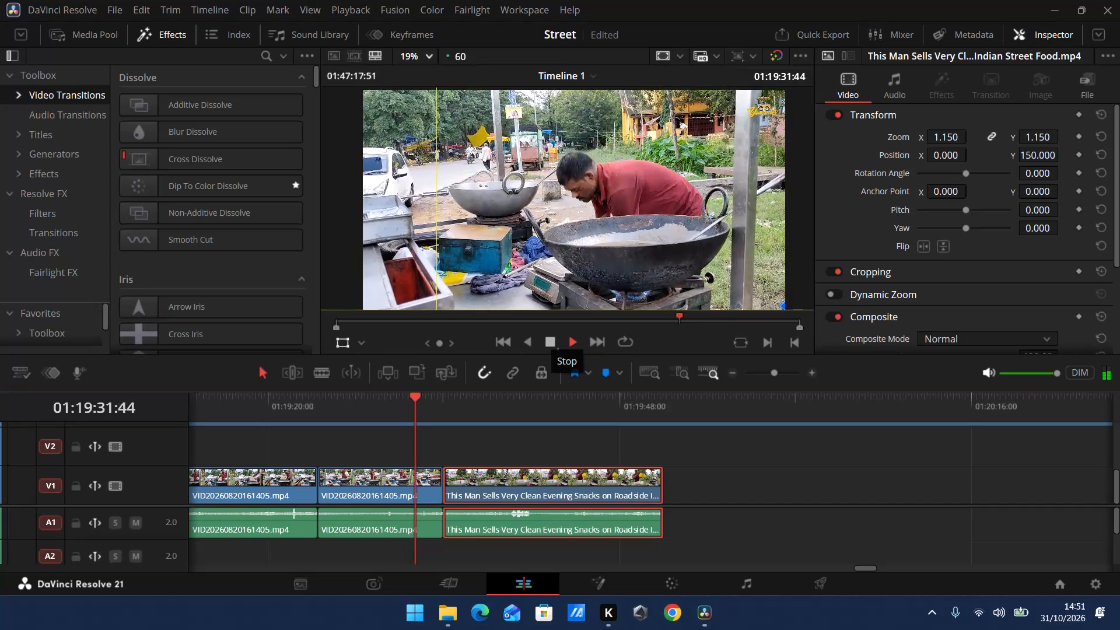
left_click(550, 340)
left_click(573, 338)
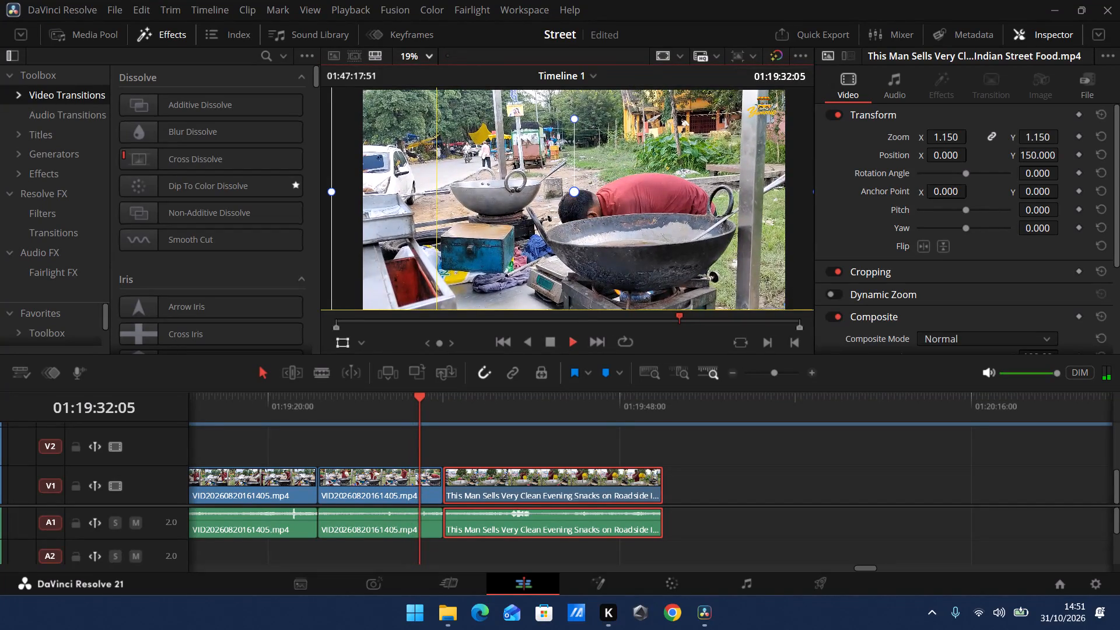
left_click(554, 341)
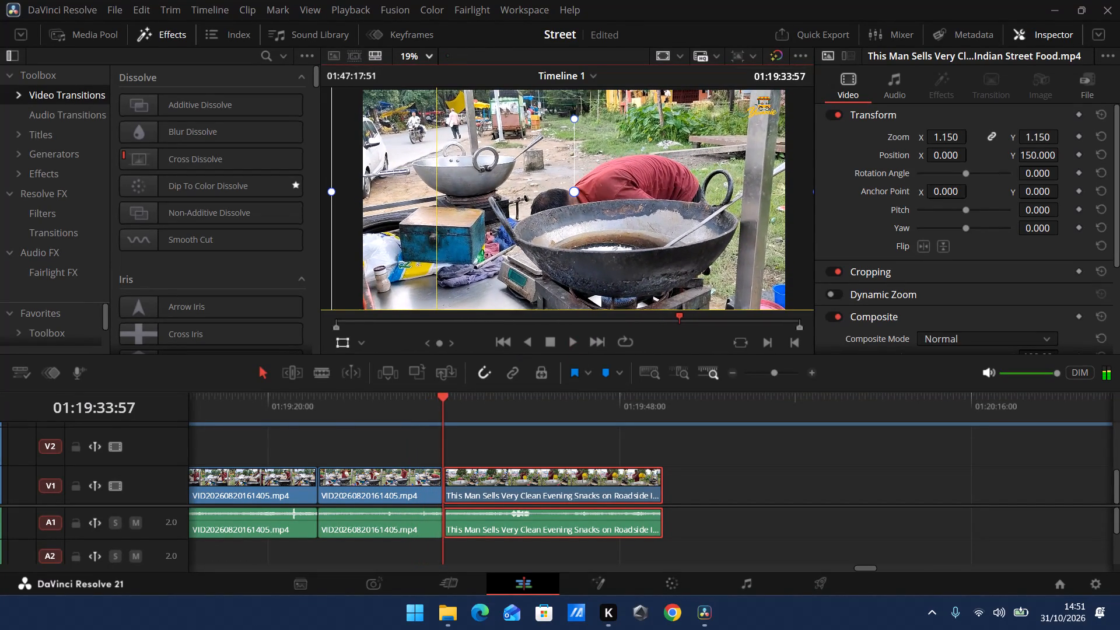
Replay the end of the VID clip before the oil-pouring shot and trim its video and audio end to 01:19:32:30.
left_click(398, 397)
left_click(570, 338)
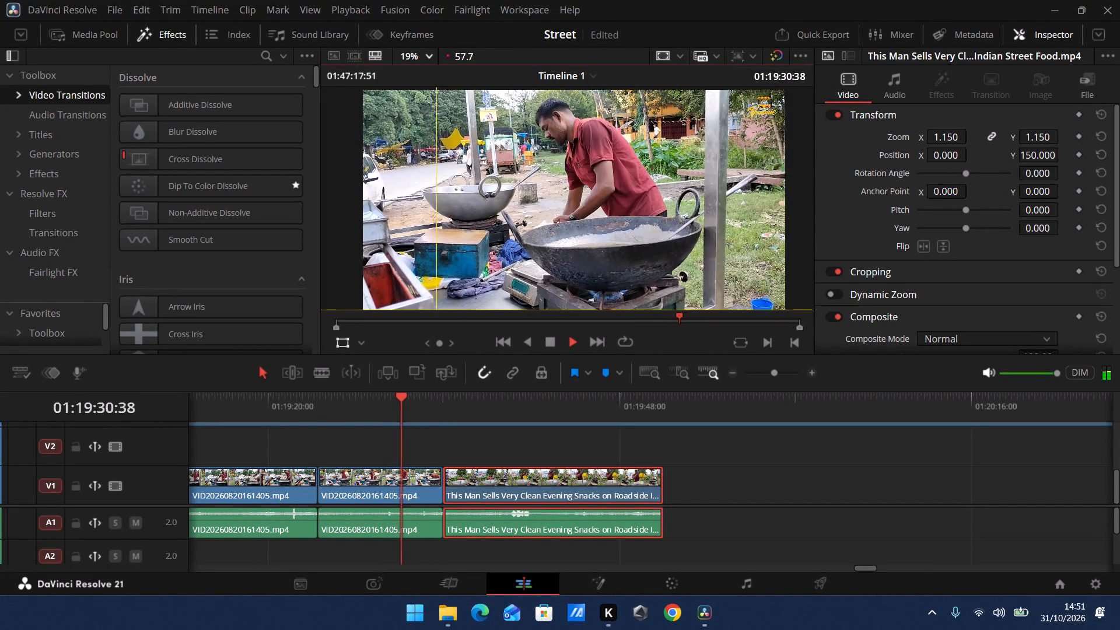
left_click(547, 342)
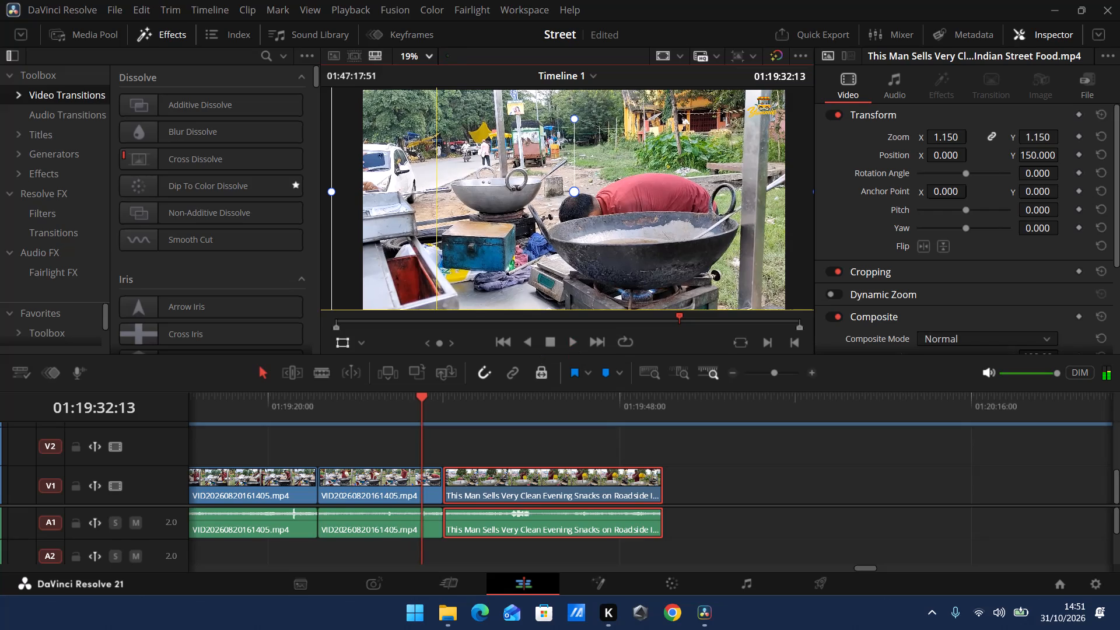
left_click_drag(773, 373, 776, 373)
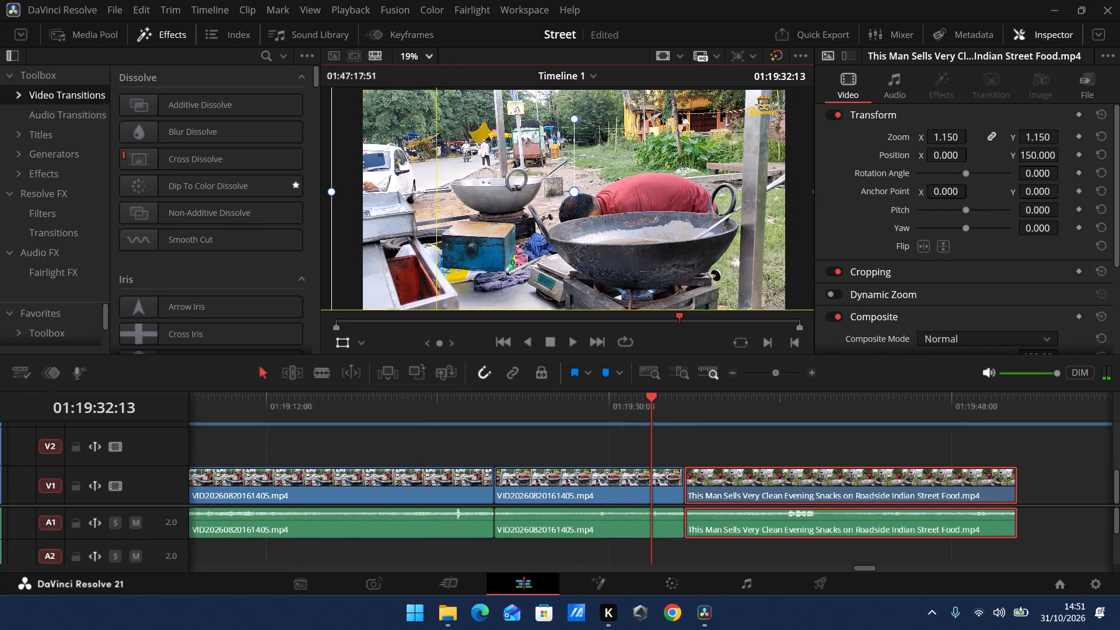
left_click_drag(776, 373, 779, 374)
left_click_drag(651, 398, 665, 404)
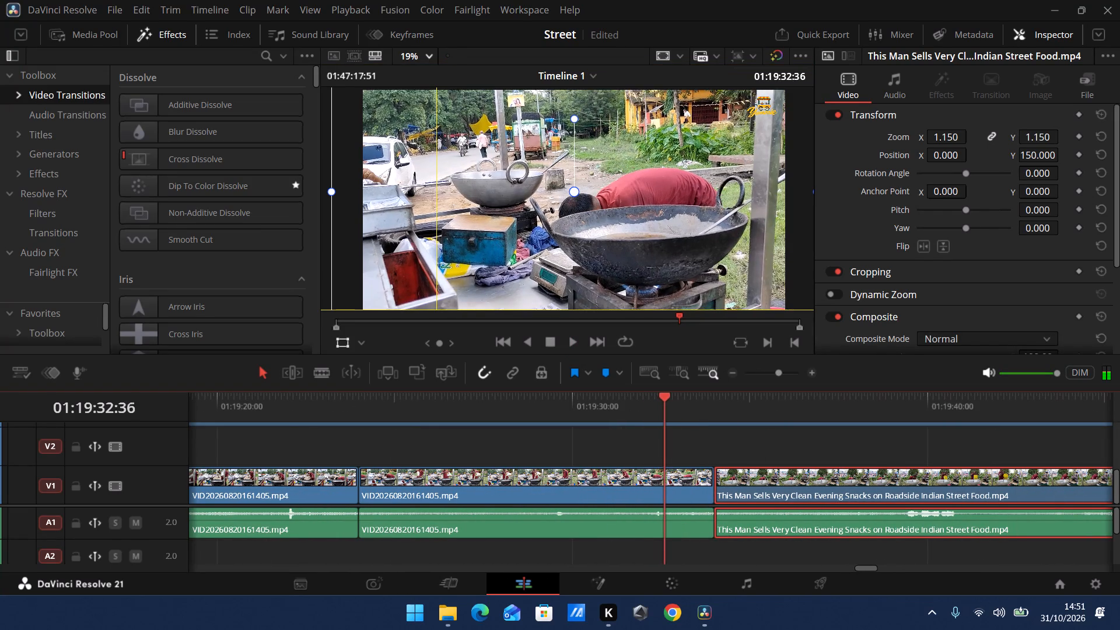
left_click_drag(665, 404, 661, 404)
left_click_drag(691, 449, 695, 494)
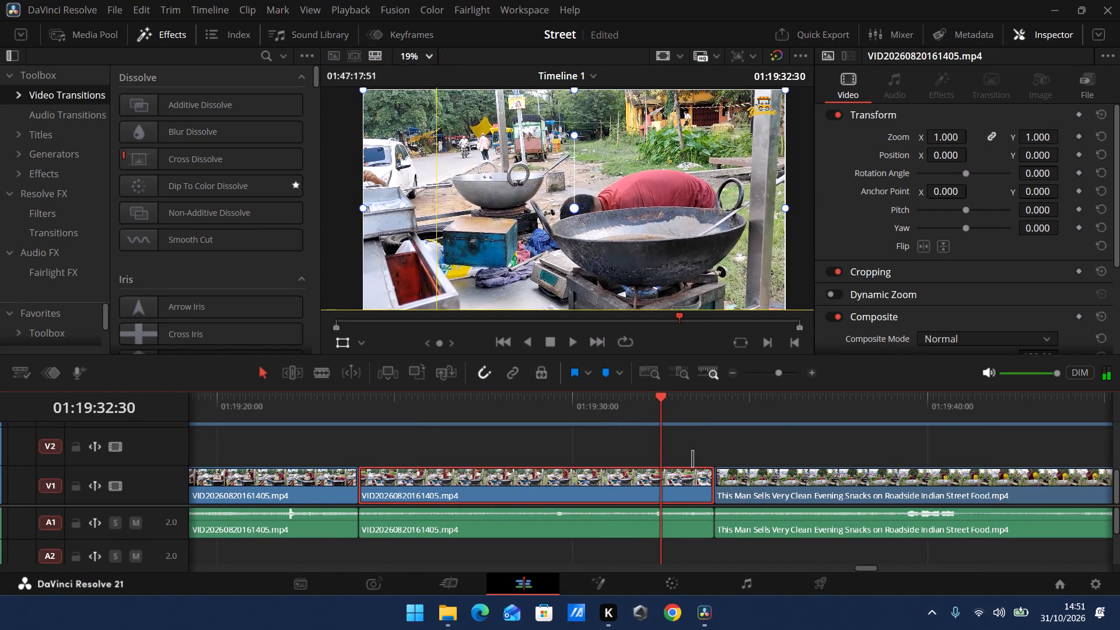
left_click_drag(695, 494, 695, 521)
left_click_drag(706, 524, 657, 519)
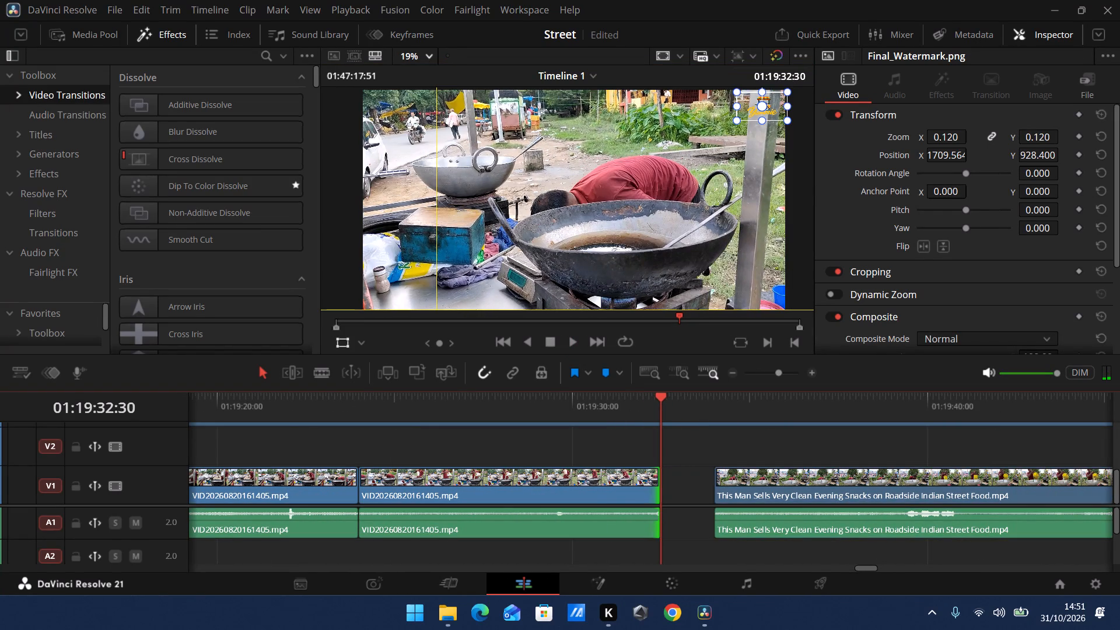
Move the This Man Sells clip's video and audio back against the trimmed VID clip at 01:19:32:30.
left_click_drag(729, 453, 739, 527)
left_click_drag(739, 527, 690, 526)
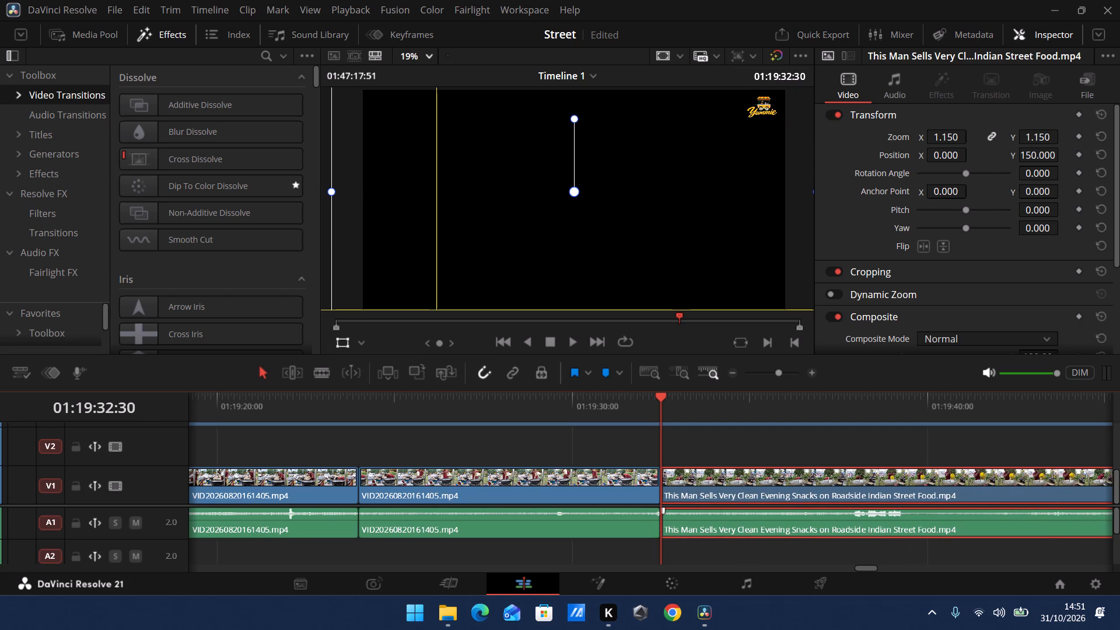
Play from about 01:19:31:37 across the new join to the end of the This Man Sells clip.
scroll(733, 470, "down", 1)
left_click(429, 409)
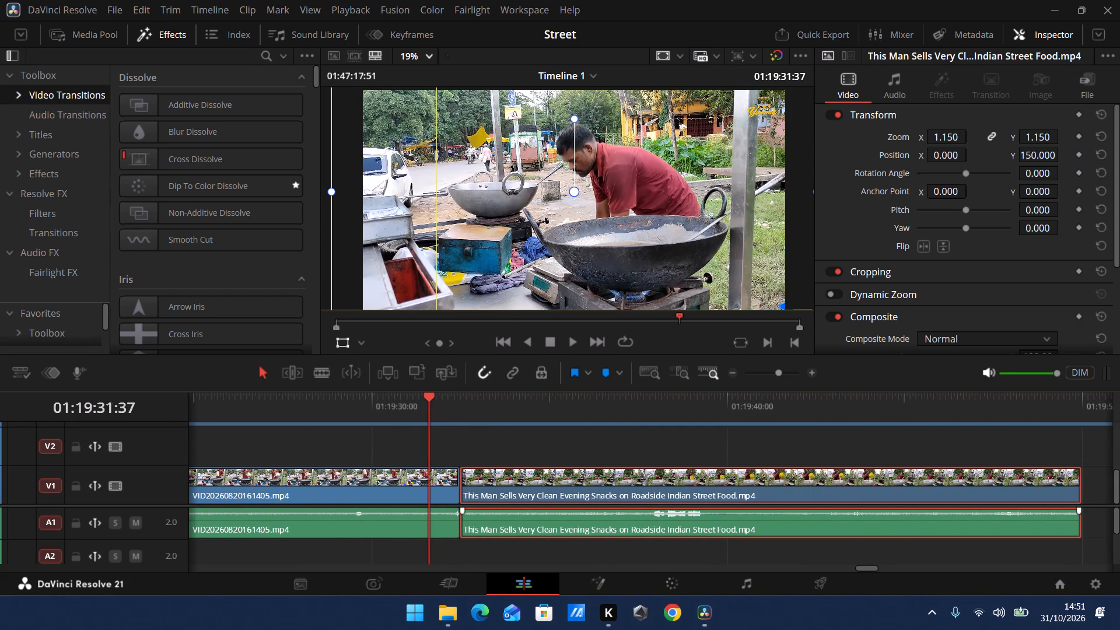
left_click(576, 342)
left_click(773, 373)
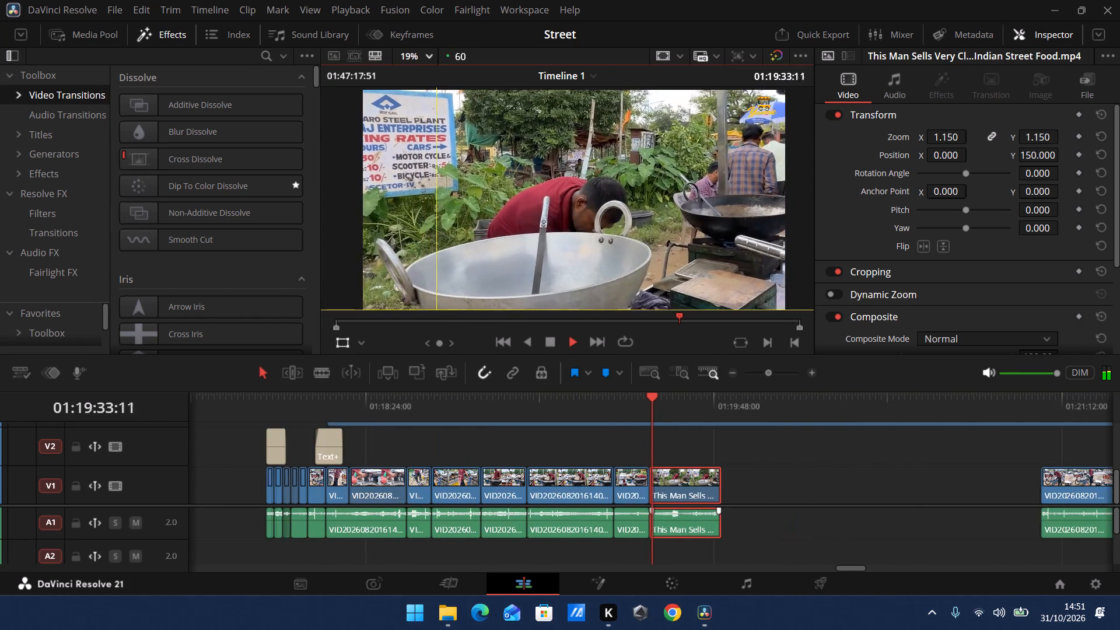
scroll(758, 474, "down", 1)
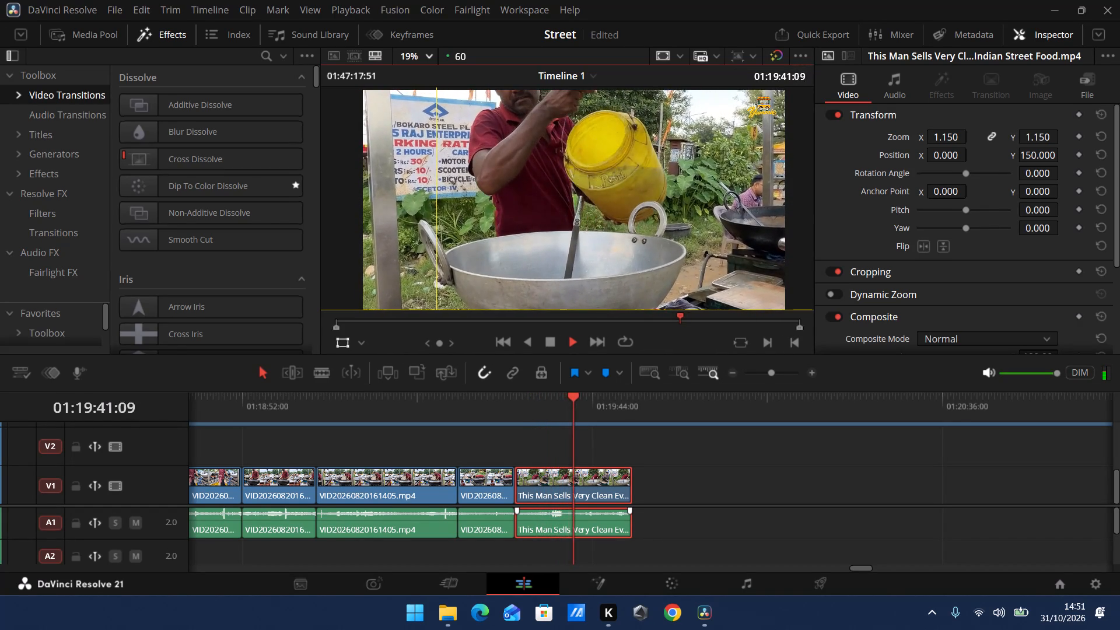
left_click(666, 486)
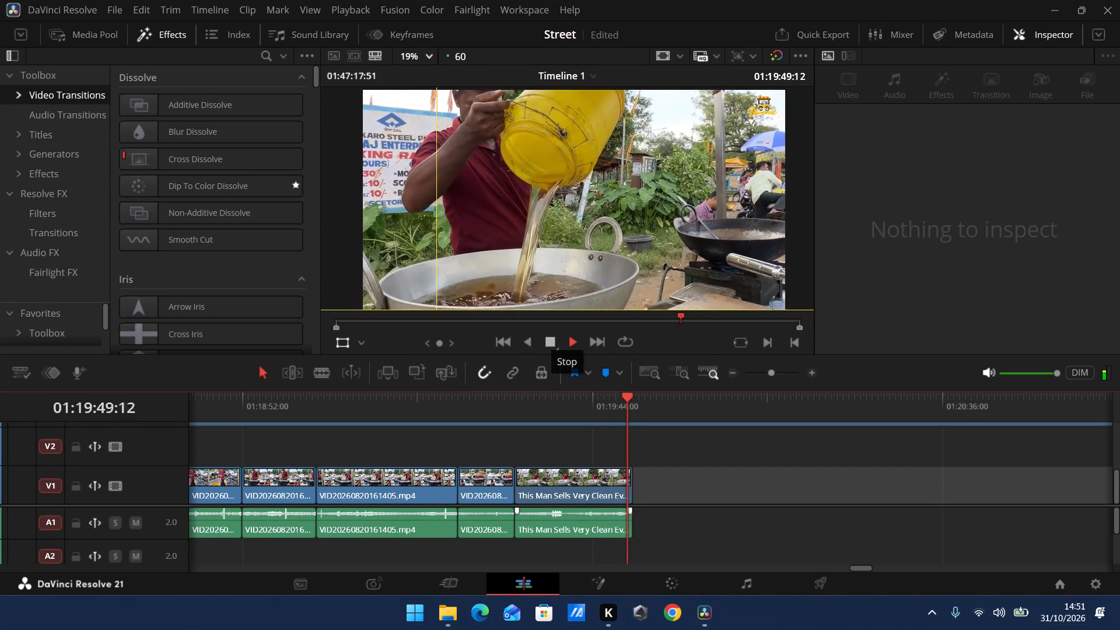
left_click(550, 341)
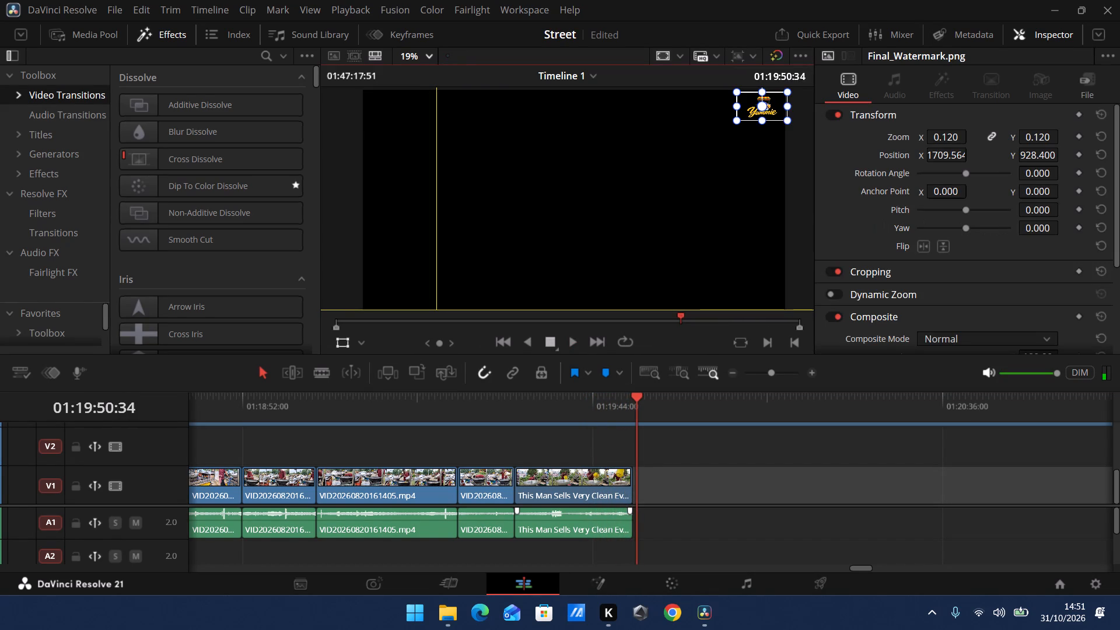
Check the oil-pouring clip's end, and scrub the later VID footage between about 01:25:10 and 01:26:00 for oil pouring.
left_click_drag(776, 371, 786, 381)
left_click(562, 405)
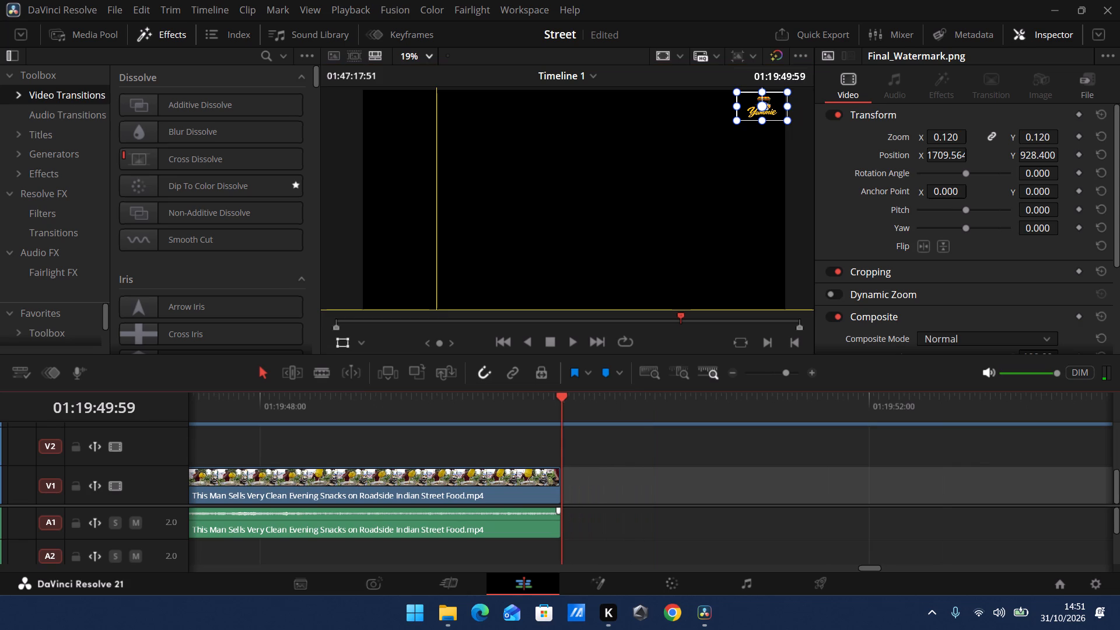
left_click_drag(561, 404, 555, 404)
left_click_drag(782, 370, 776, 372)
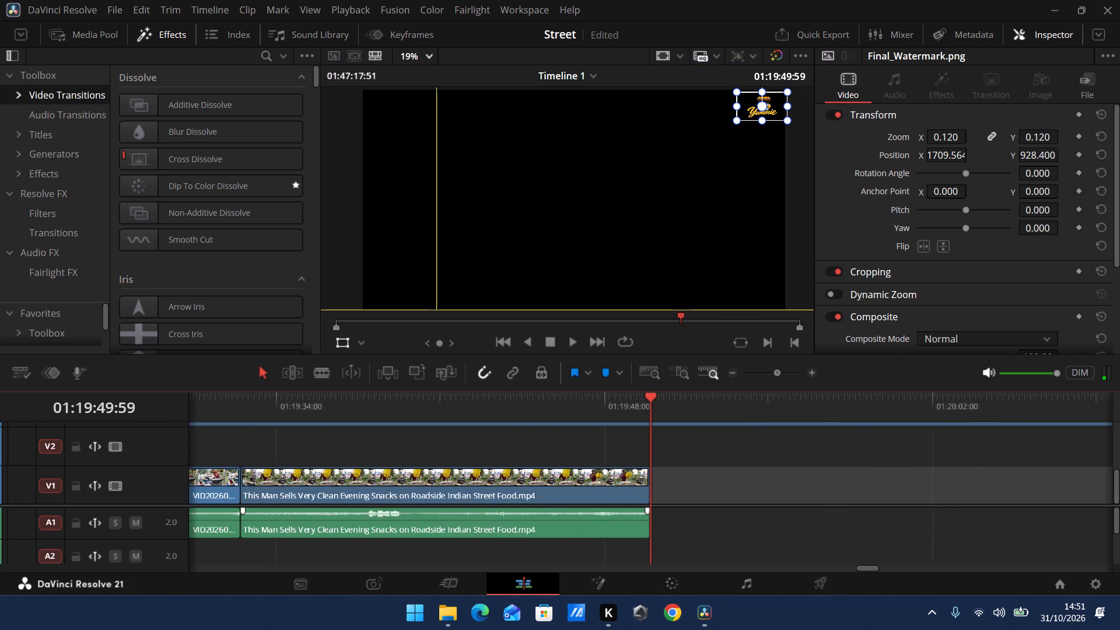
left_click_drag(776, 372, 763, 370)
scroll(828, 460, "down", 1)
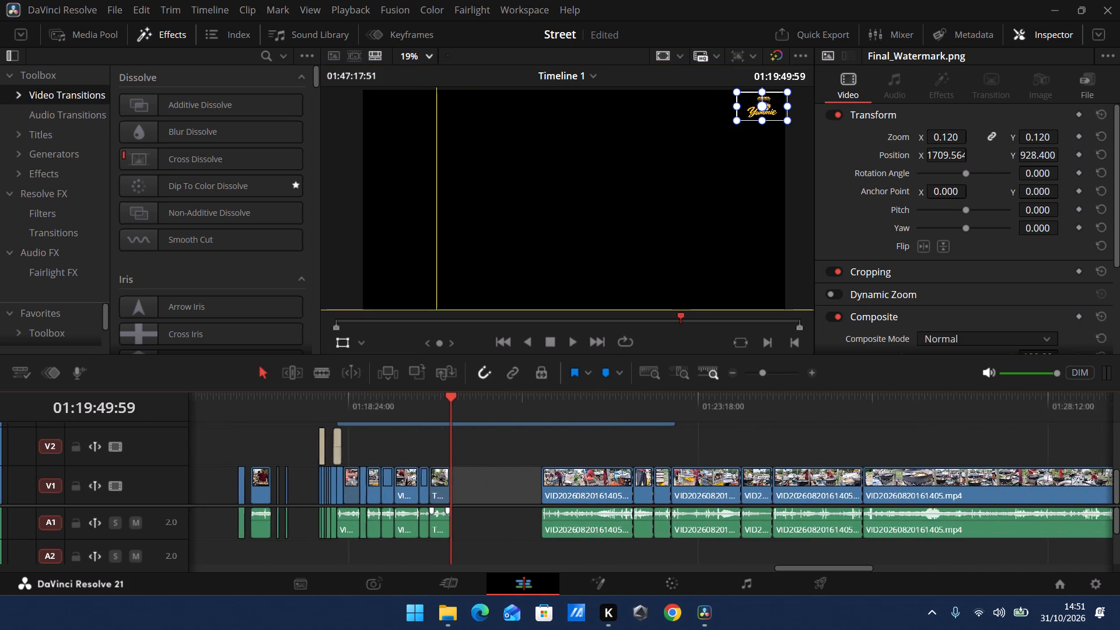
scroll(828, 460, "down", 2)
left_click(535, 408)
left_click_drag(540, 395, 542, 395)
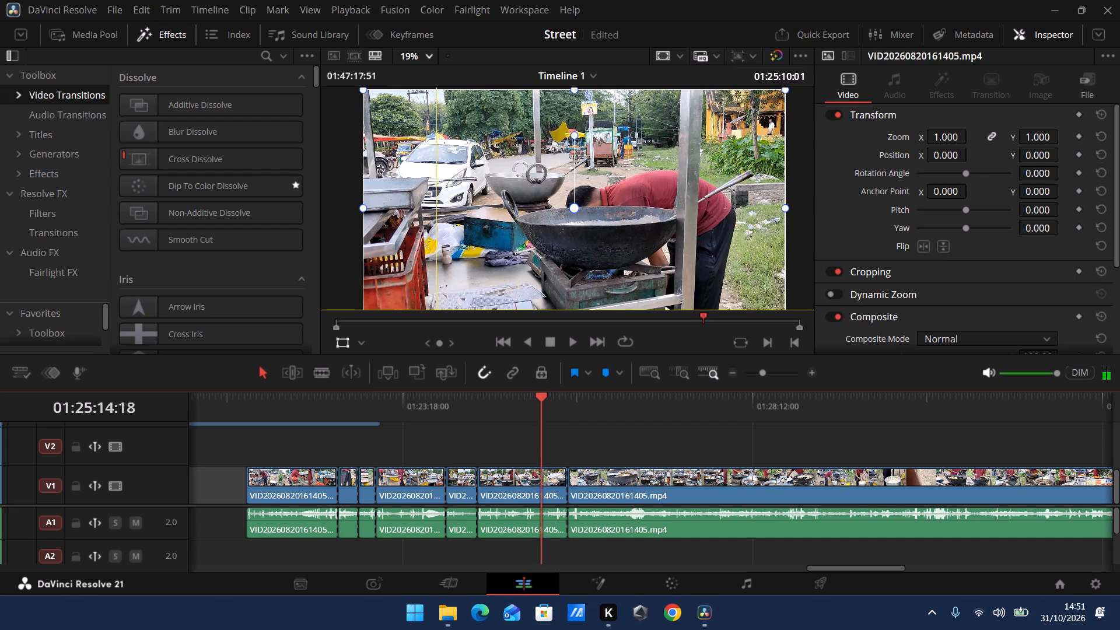
left_click_drag(542, 395, 597, 408)
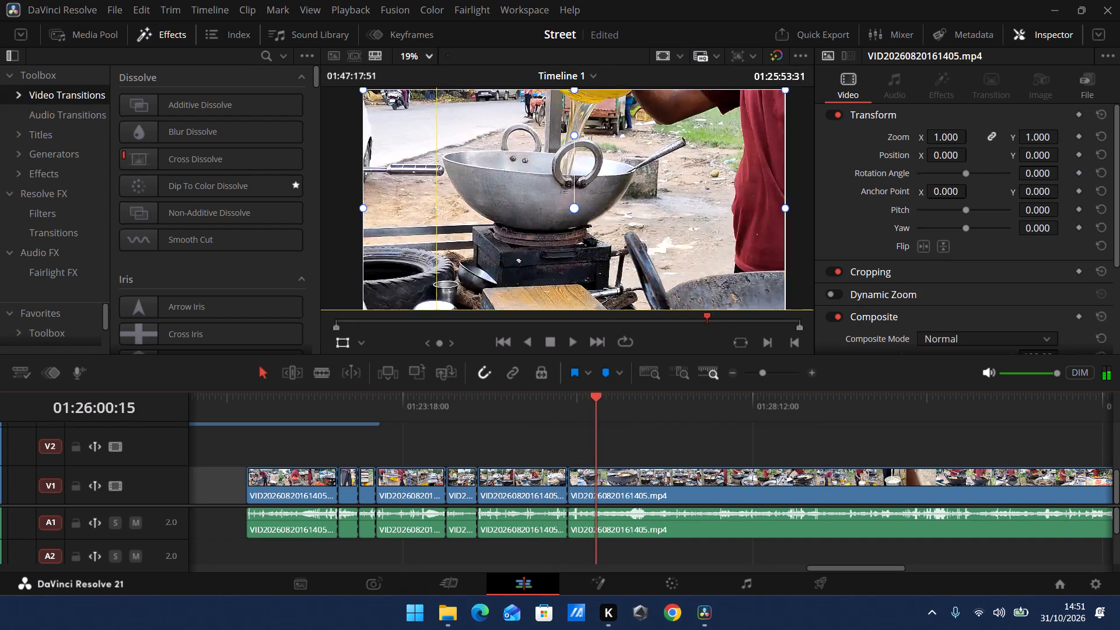
left_click_drag(597, 408, 589, 409)
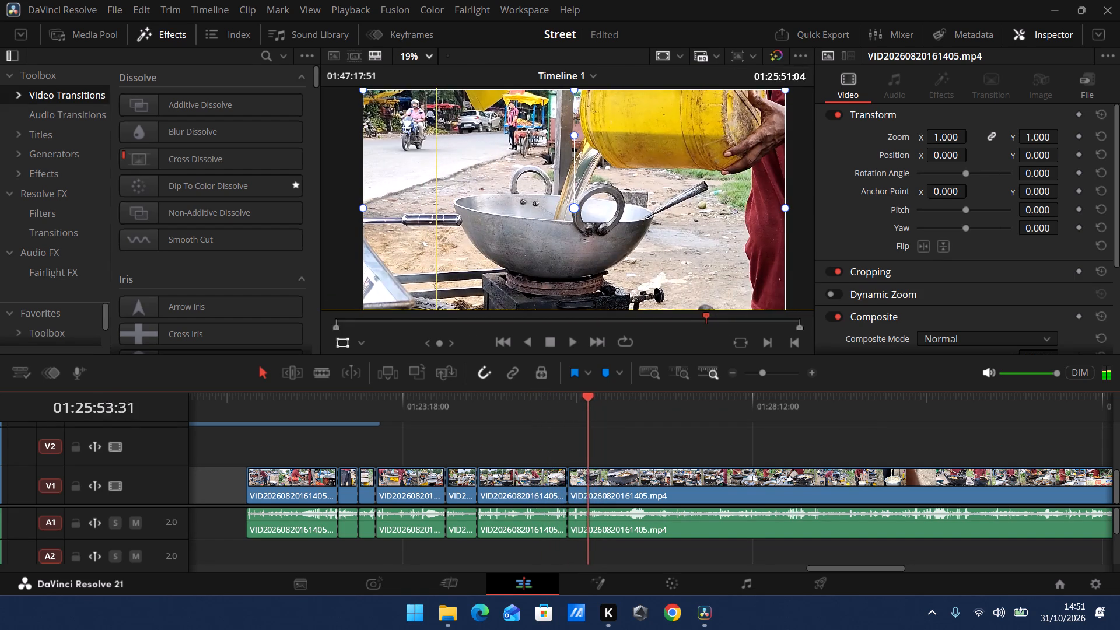
left_click_drag(589, 409, 595, 409)
Scrub and play the later This Man Sells footage from about 01:40:19 to 01:40:50 to examine the jar oil-pouring shot.
scroll(867, 439, "down", 4)
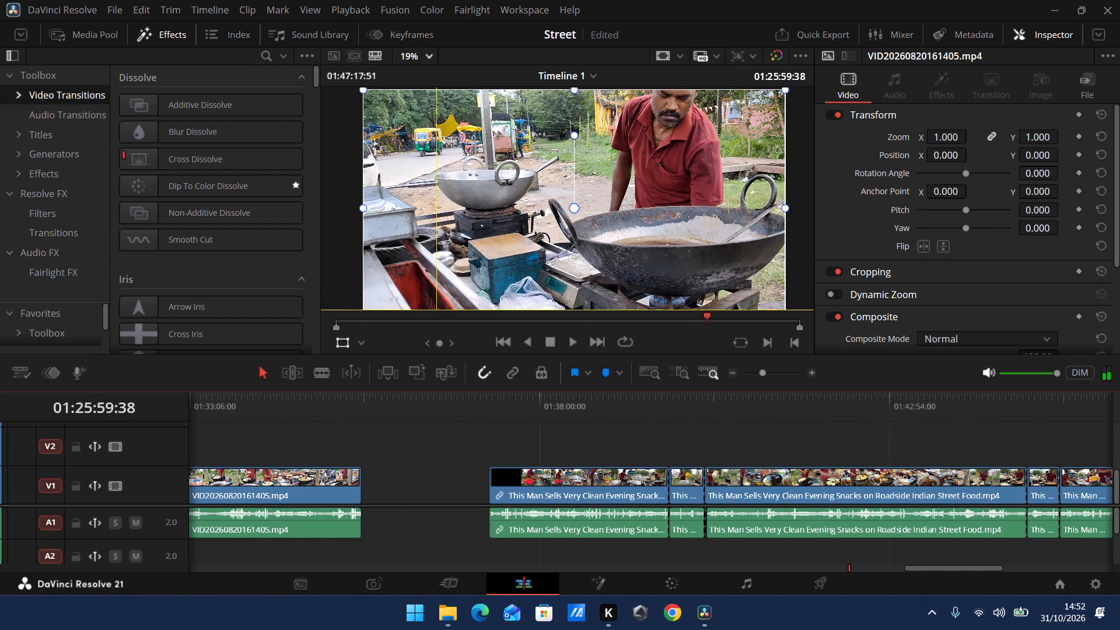
scroll(701, 442, "down", 1)
left_click(509, 412)
left_click_drag(508, 395, 510, 395)
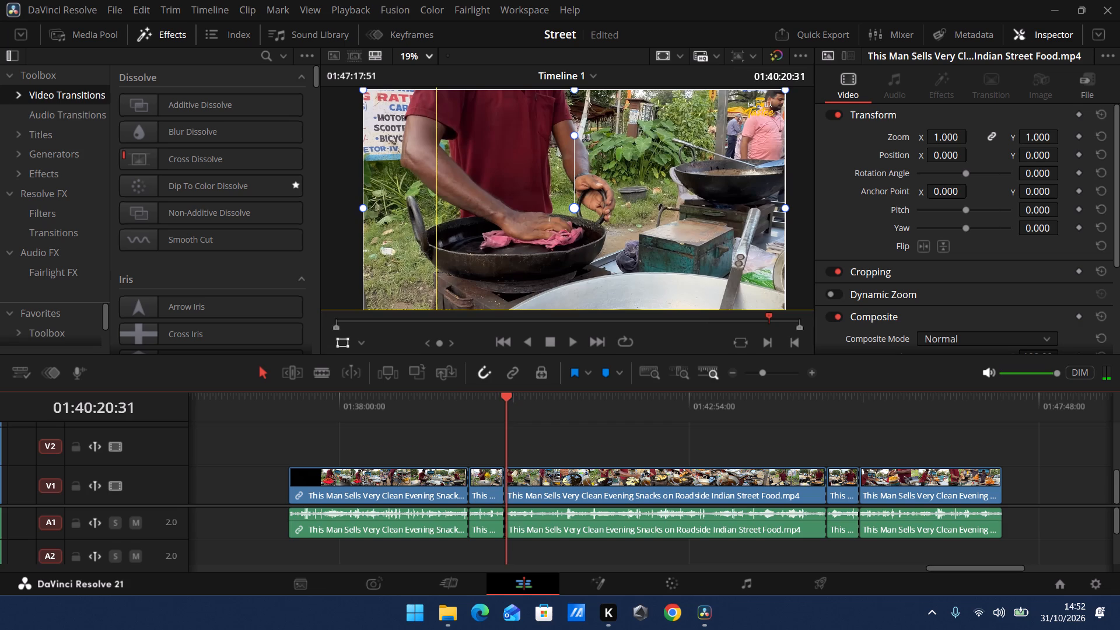
left_click_drag(510, 395, 530, 401)
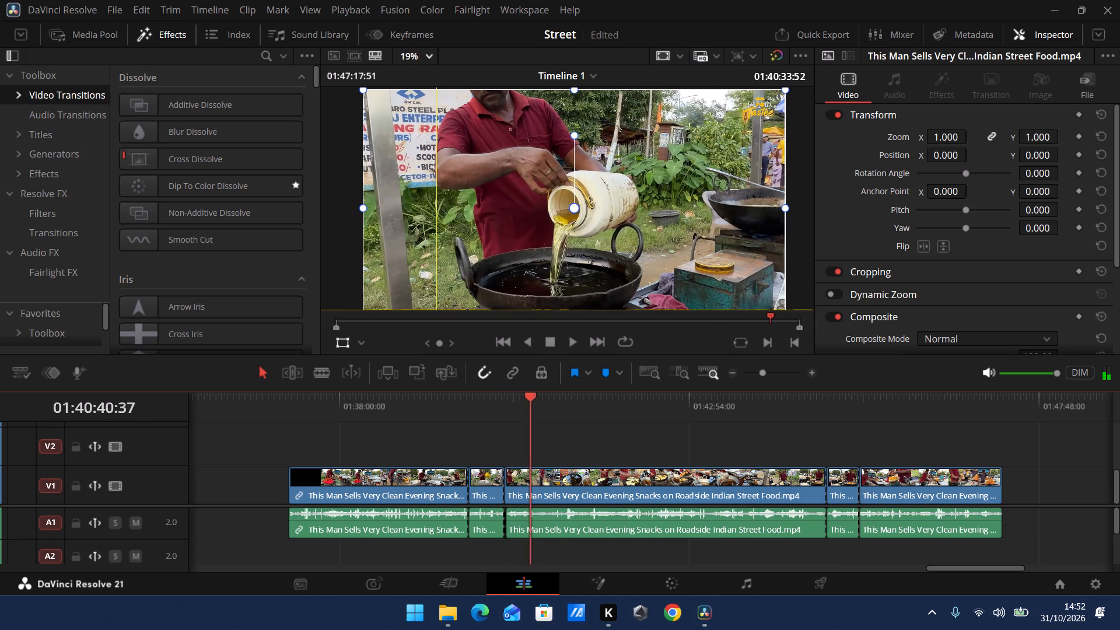
left_click_drag(530, 401, 542, 403)
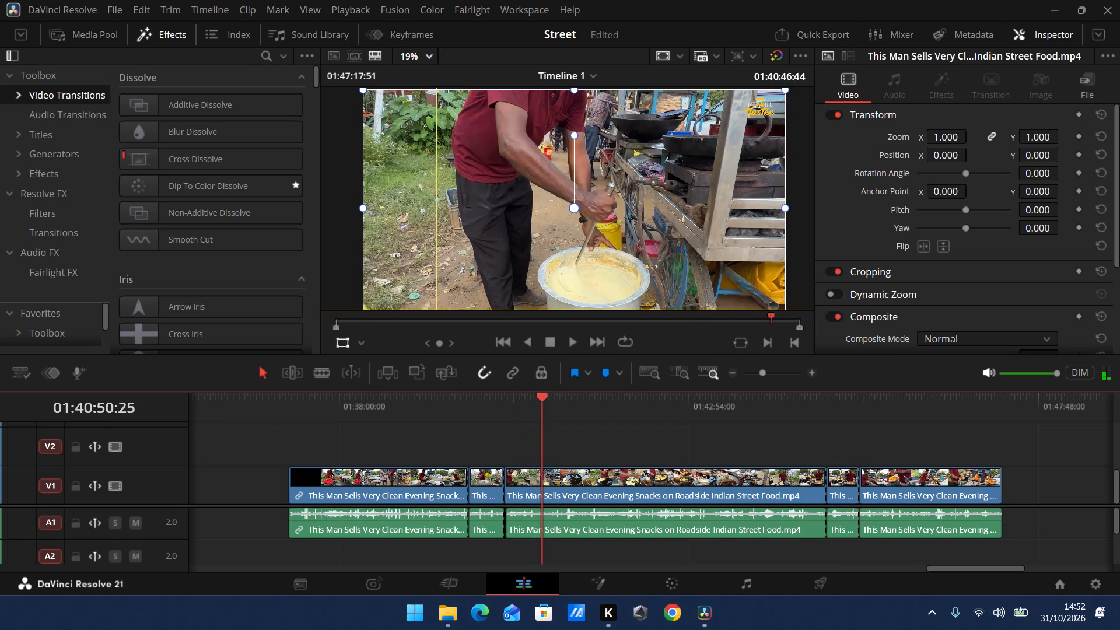
left_click_drag(542, 403, 524, 405)
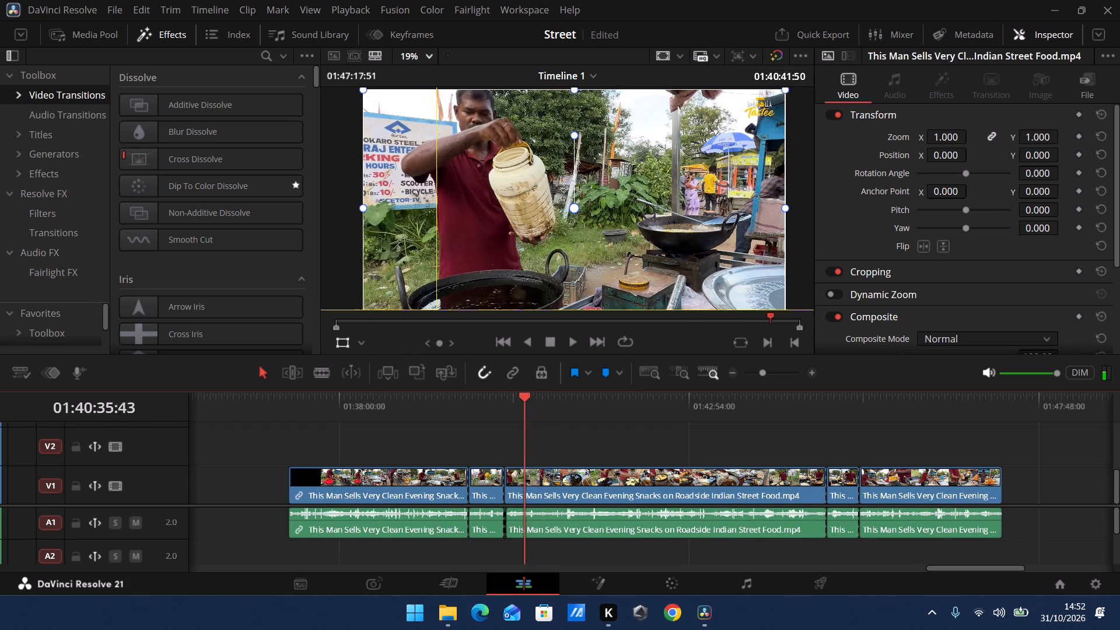
left_click_drag(524, 405, 521, 405)
left_click(505, 398)
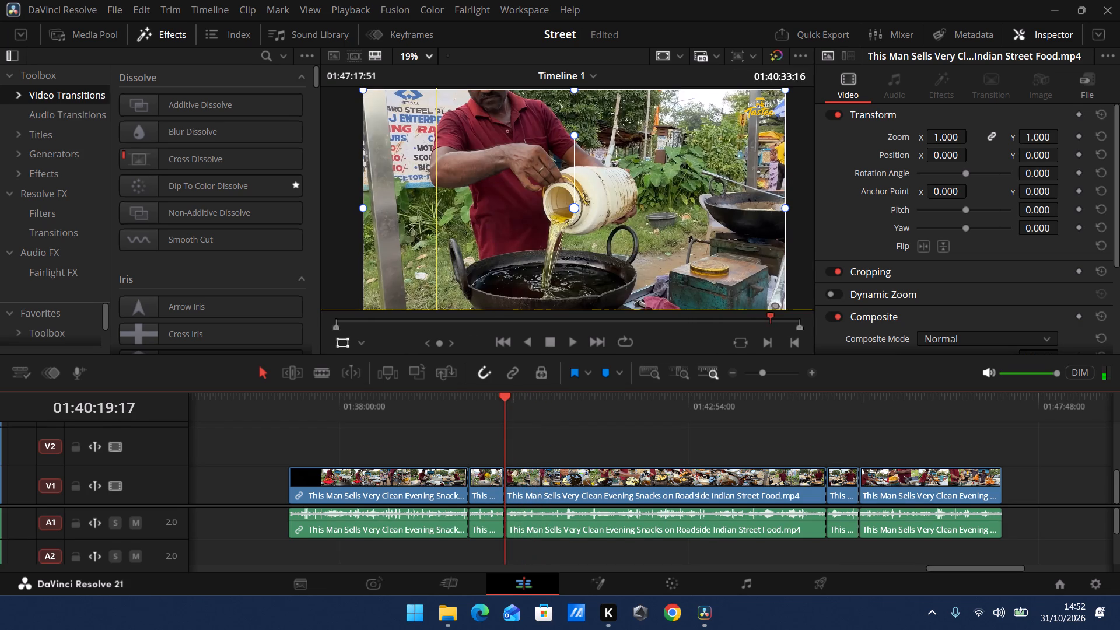
left_click(576, 345)
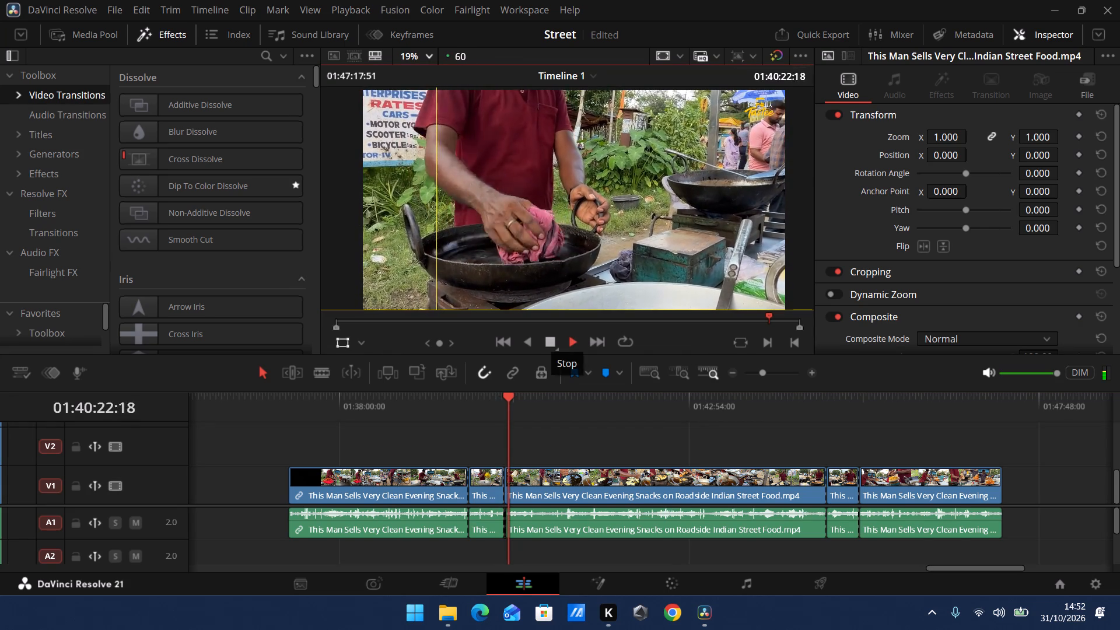
left_click_drag(768, 370, 774, 372)
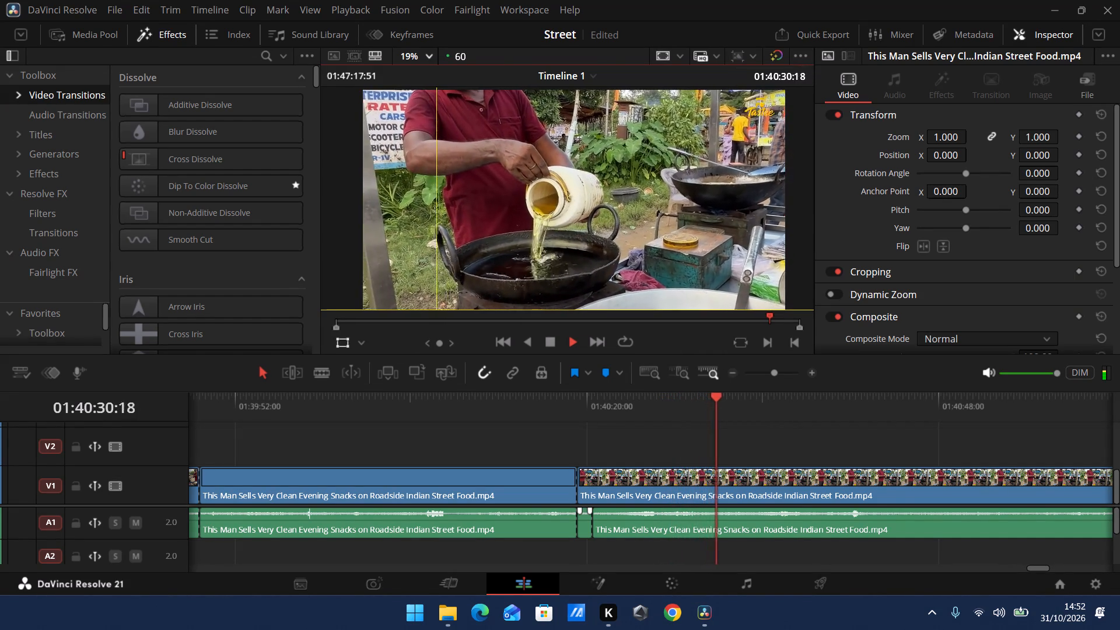
Split the later This Man Sells clip's video at the existing audio cut just after 01:40:20:00.
scroll(586, 519, "down", 1)
left_click(530, 414)
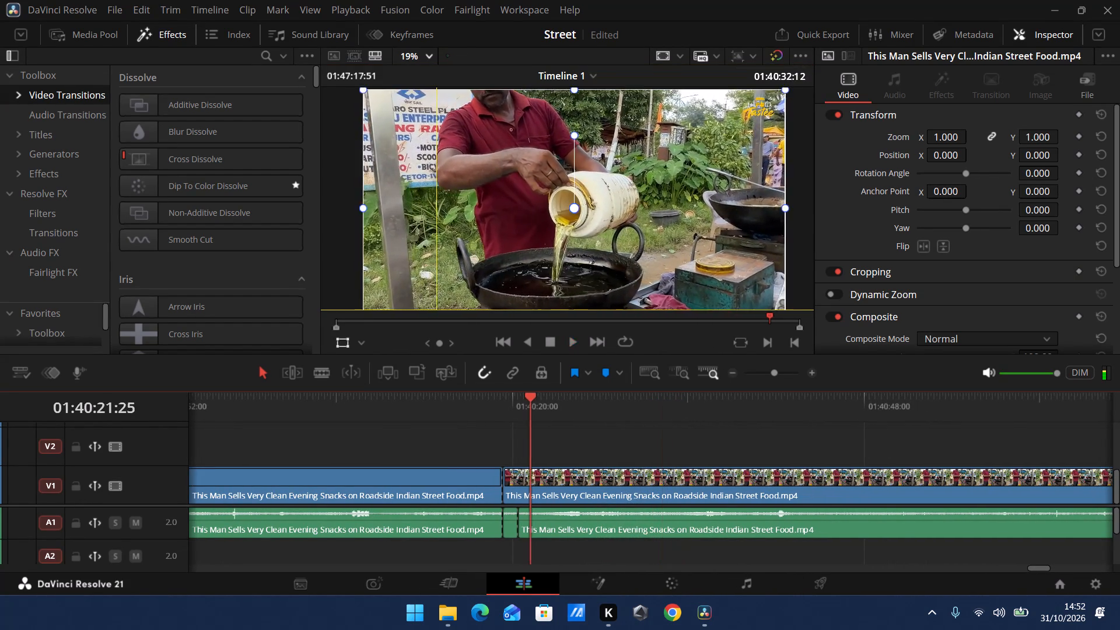
left_click_drag(538, 400, 524, 403)
left_click(553, 339)
left_click(320, 374)
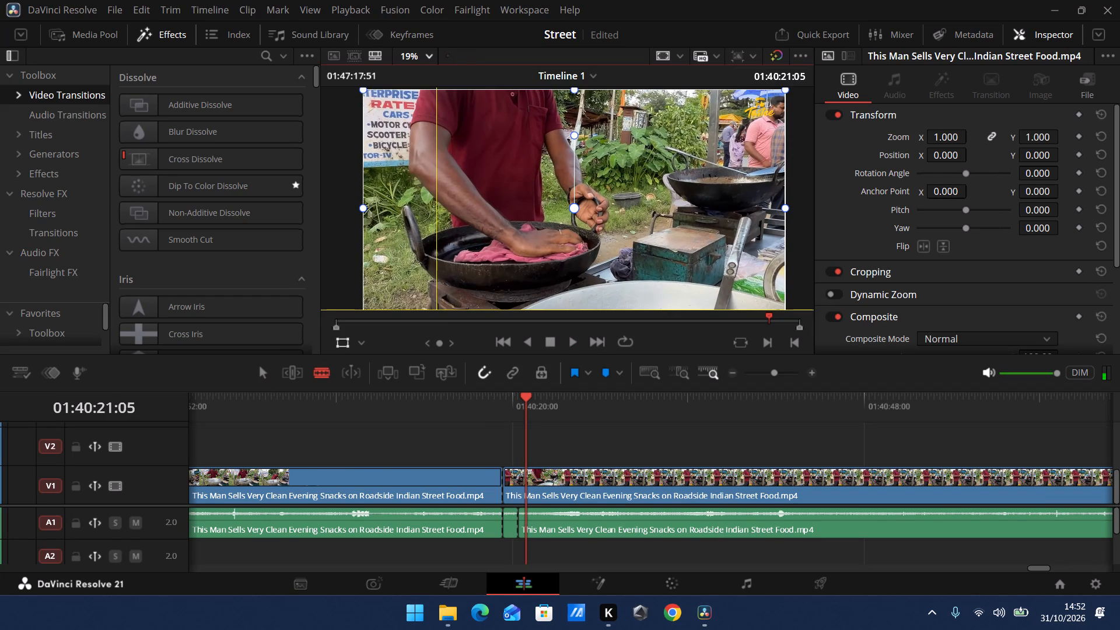
left_click(519, 492)
Play the jar oil-pouring shot through and split its video at 01:40:42:00.
left_click(573, 338)
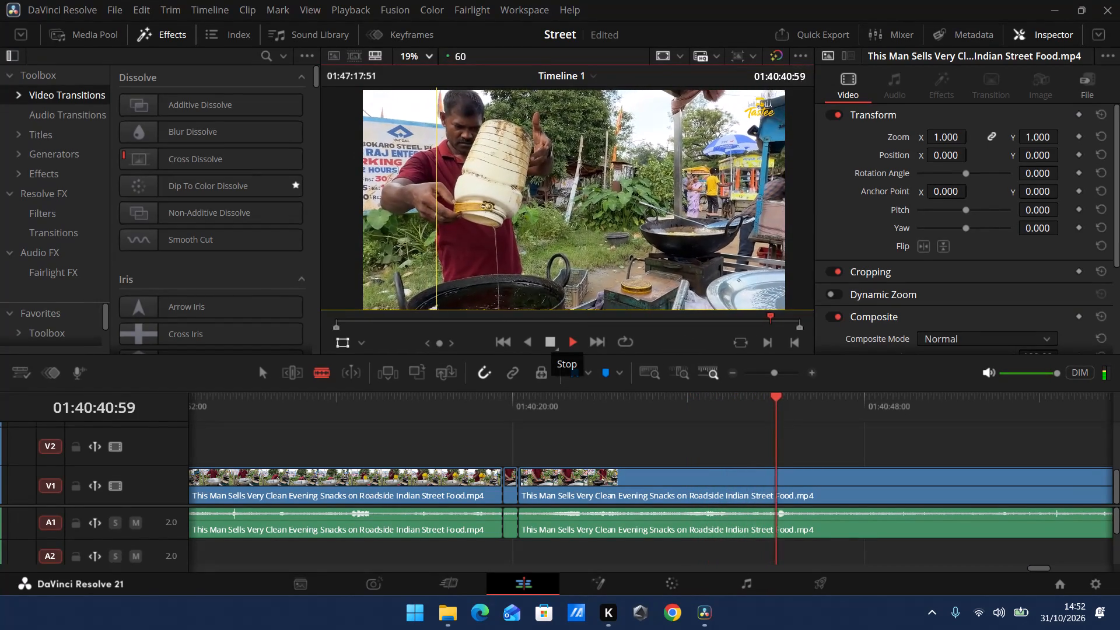
left_click(552, 343)
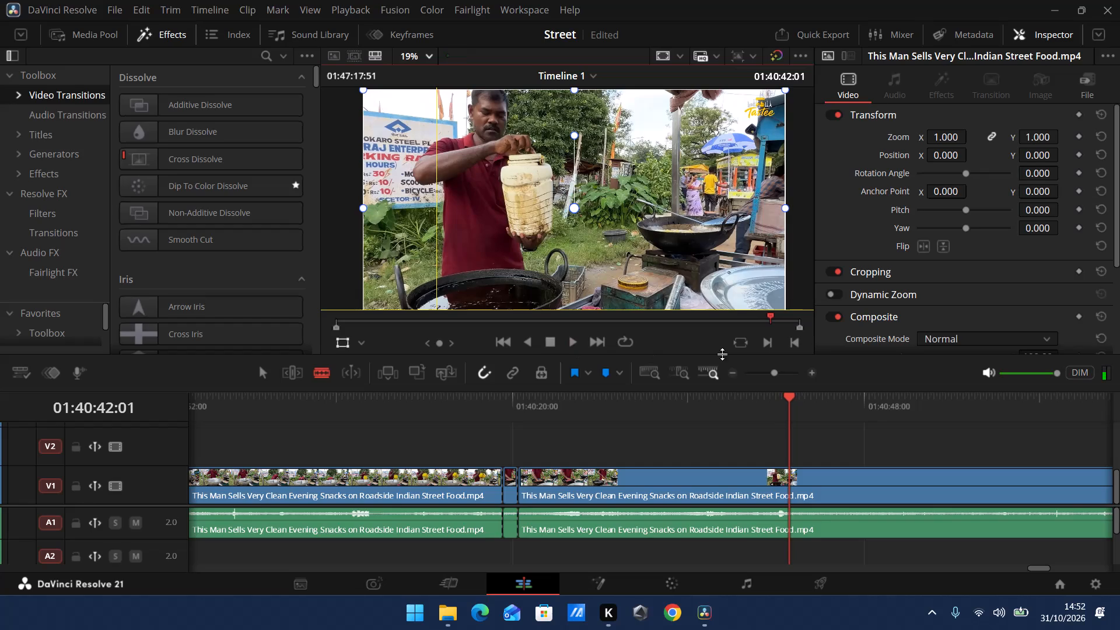
left_click(789, 398)
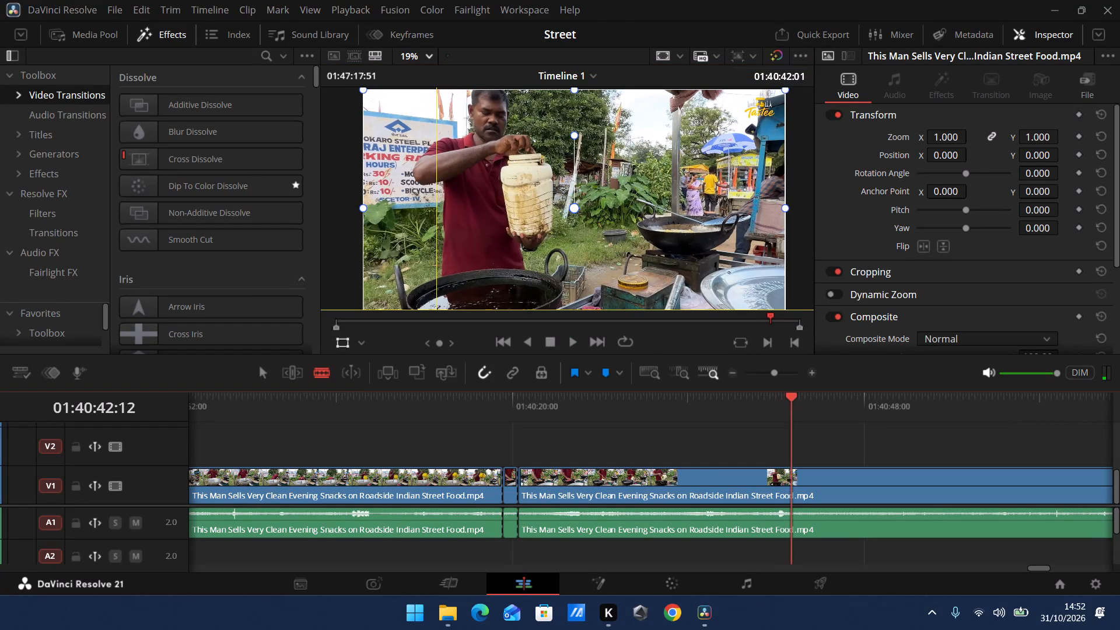
left_click_drag(776, 369, 779, 372)
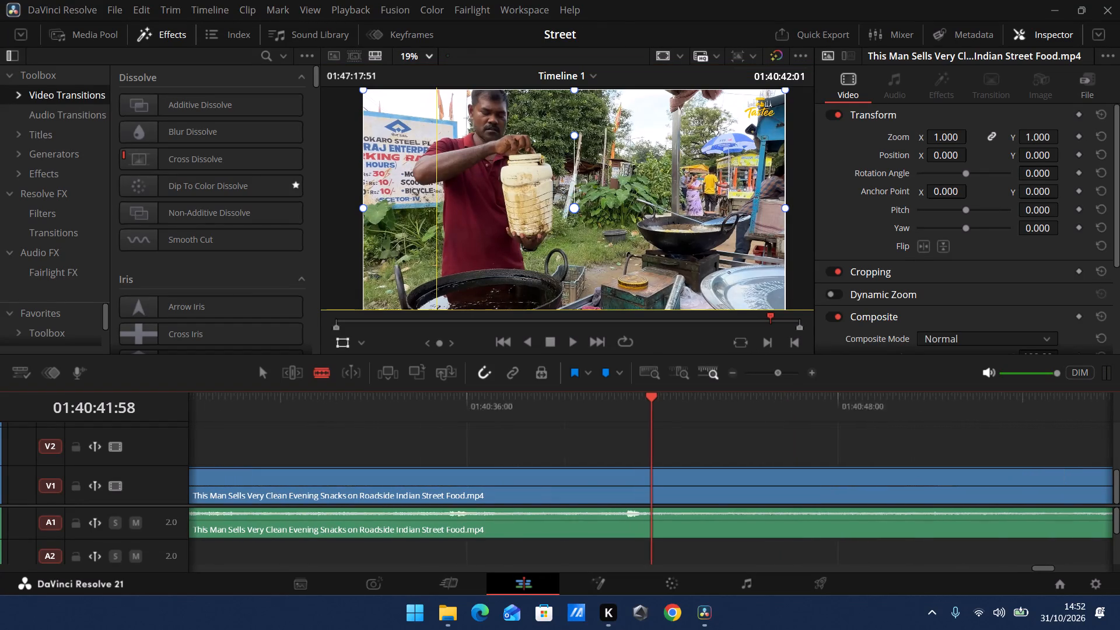
left_click_drag(779, 372, 783, 373)
left_click(650, 394)
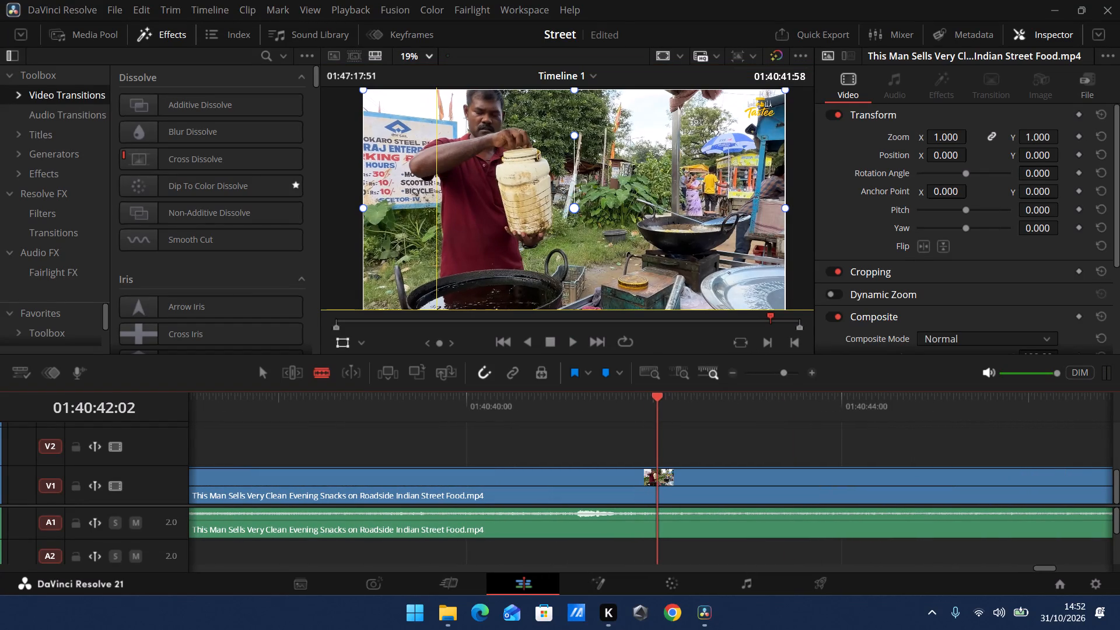
left_click_drag(786, 373, 772, 373)
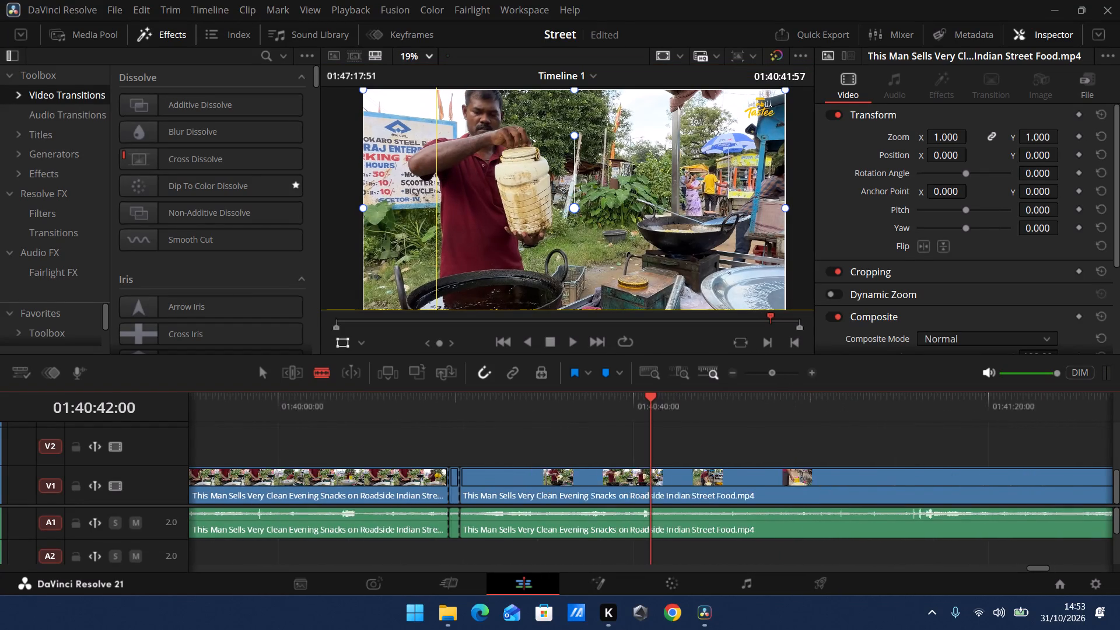
left_click_drag(772, 373, 771, 374)
left_click(646, 480)
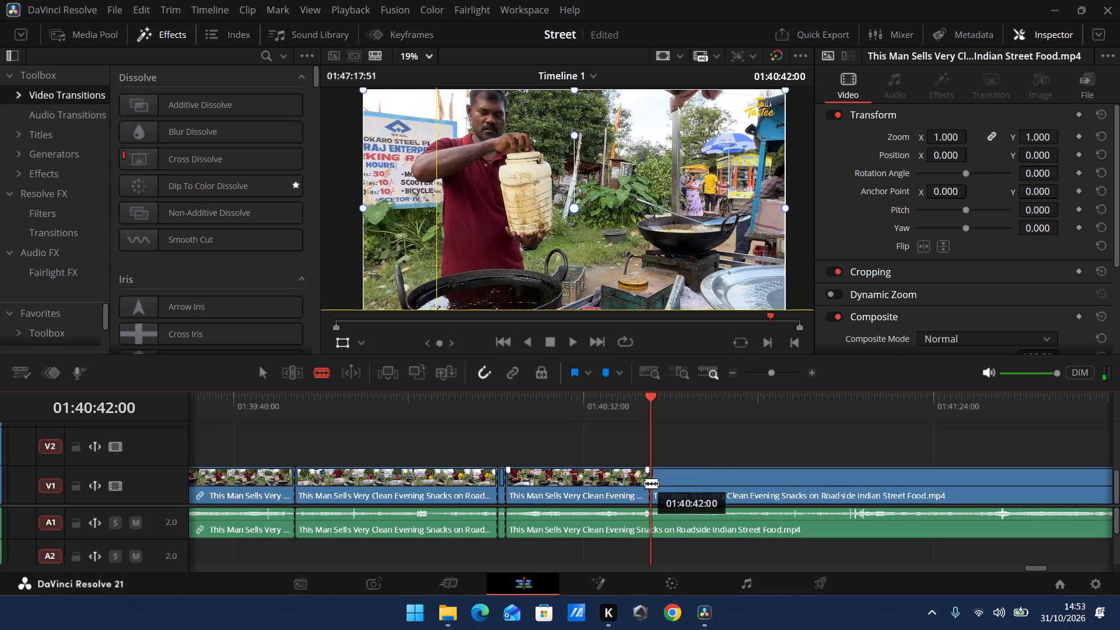
Split the jar oil-pouring shot's audio at 01:40:42:00 to match its video cut.
left_click(646, 528)
Copy the isolated jar oil-pouring shot's video and audio from the This Man Sells footage.
left_click(267, 370)
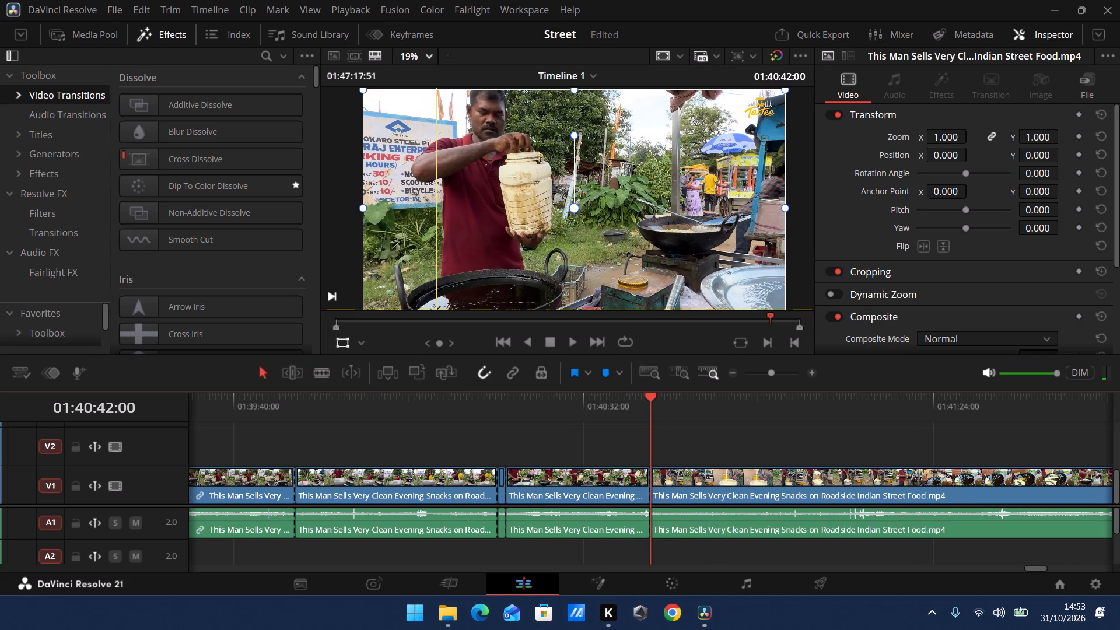
left_click_drag(574, 444, 580, 519)
key("ctrl+c")
Scrub the VID footage from about 01:24:39 to 01:28:41 for jar oil pouring, and play it from 01:28:05 to about 01:28:17.
scroll(584, 520, "up", 1)
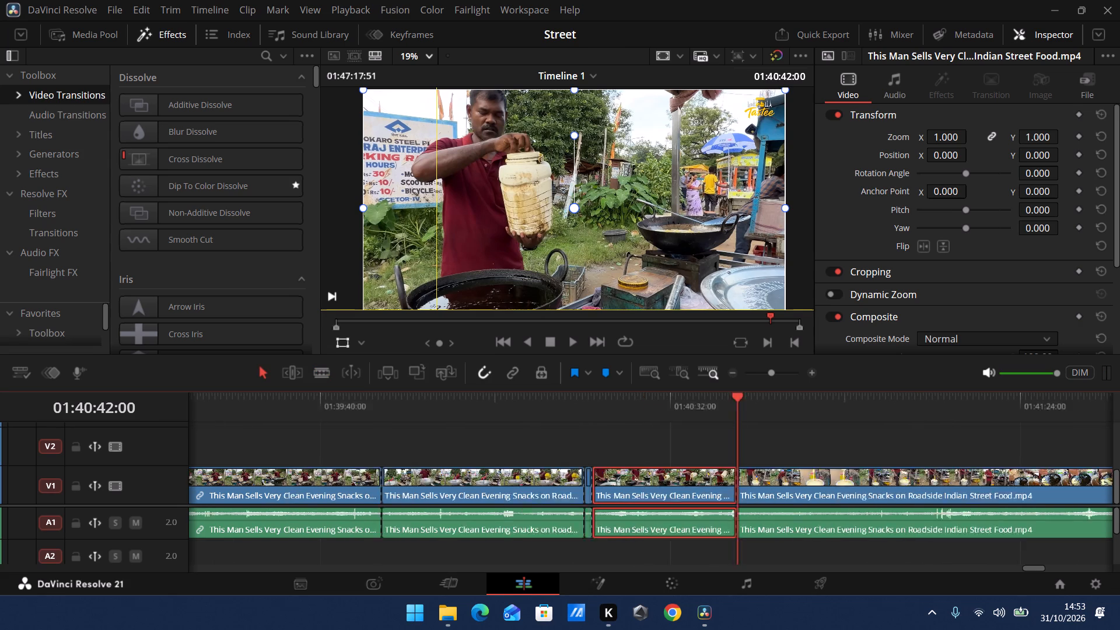
scroll(584, 520, "up", 5)
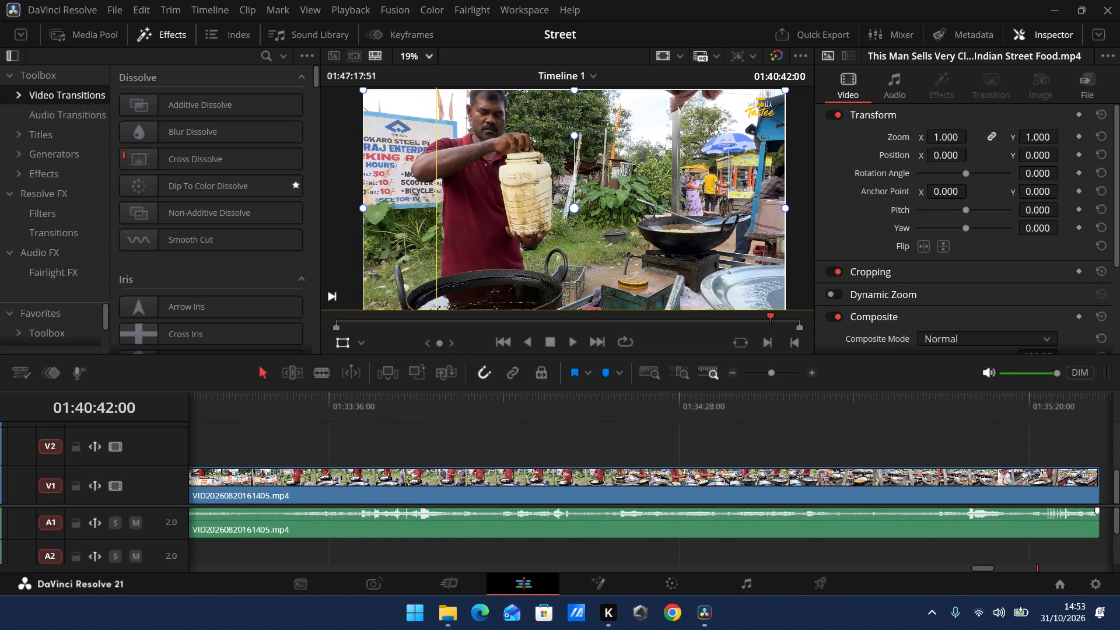
left_click_drag(766, 377, 759, 377)
scroll(744, 377, "up", 1)
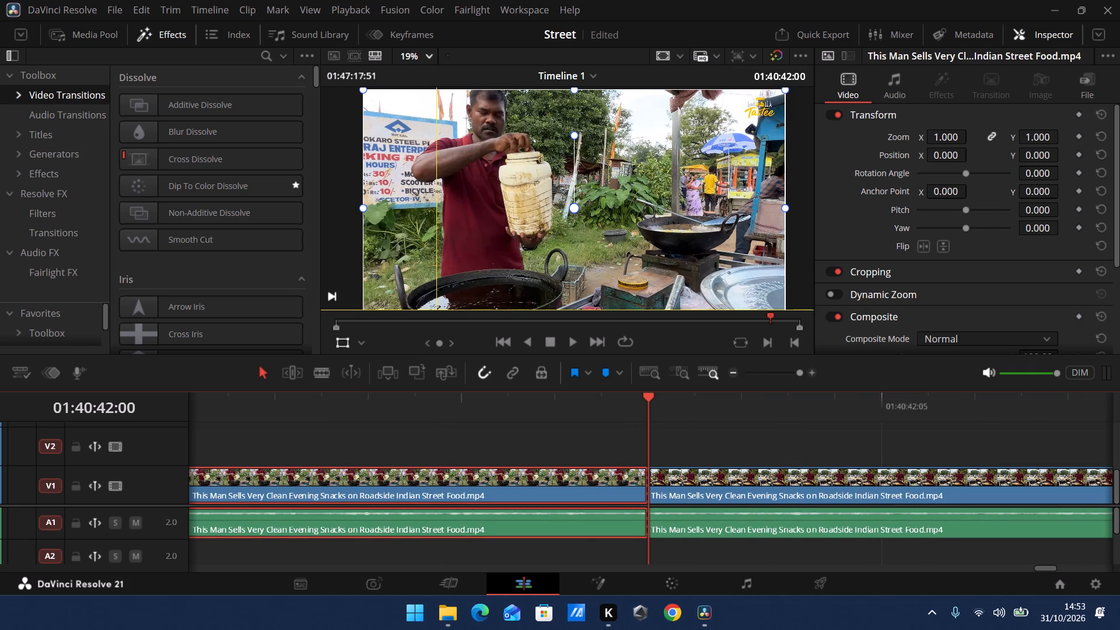
left_click_drag(800, 374, 759, 377)
scroll(453, 468, "up", 1)
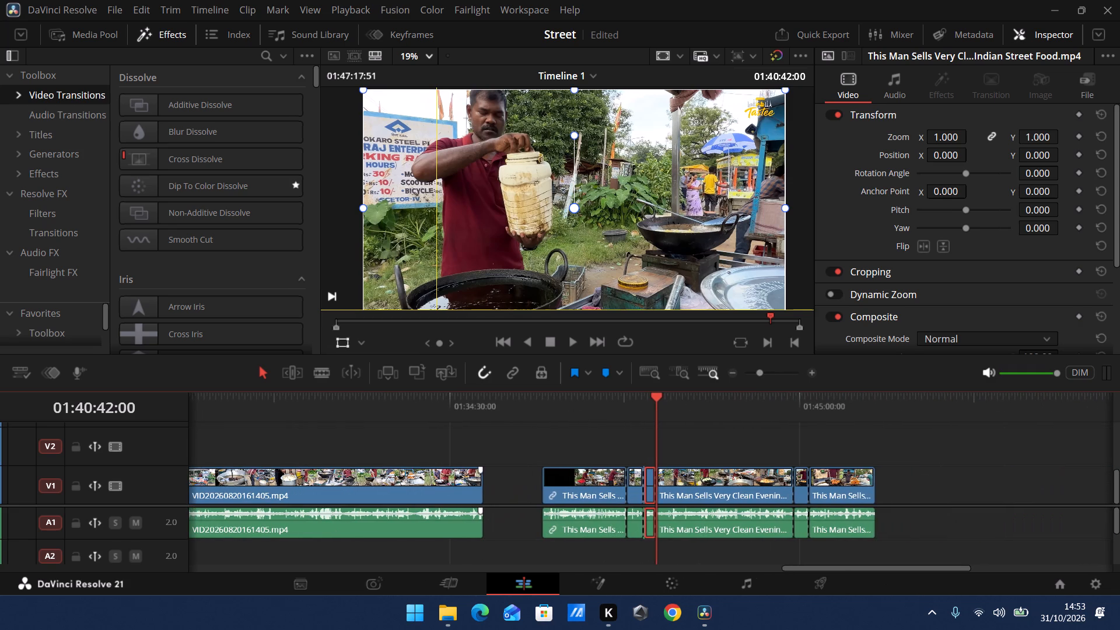
scroll(453, 468, "up", 1)
left_click(440, 421)
left_click_drag(439, 401, 440, 401)
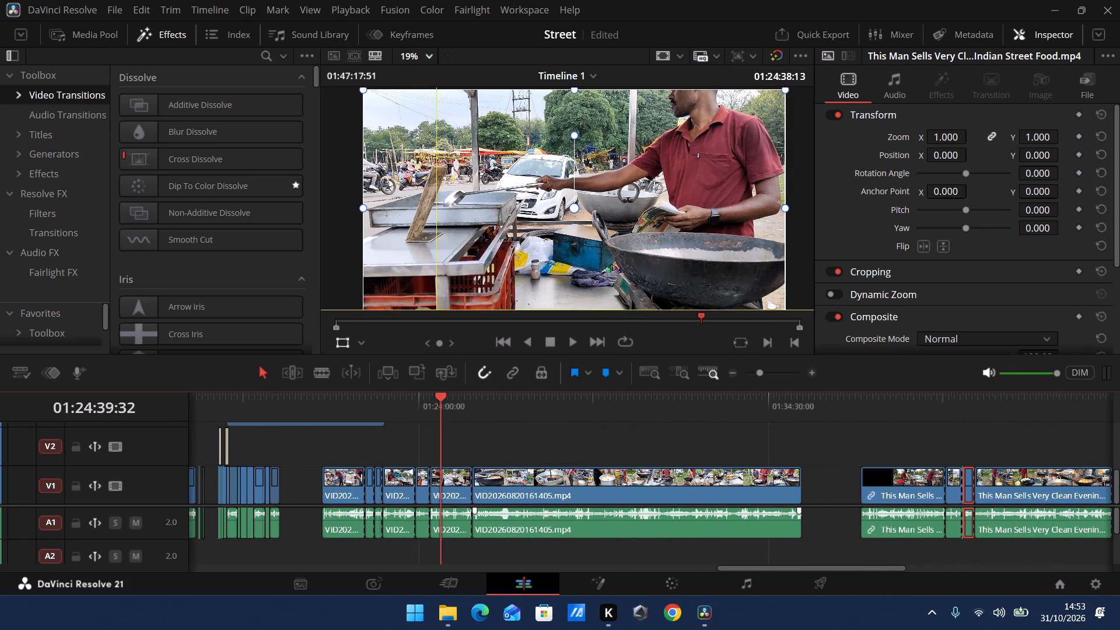
left_click_drag(440, 401, 490, 408)
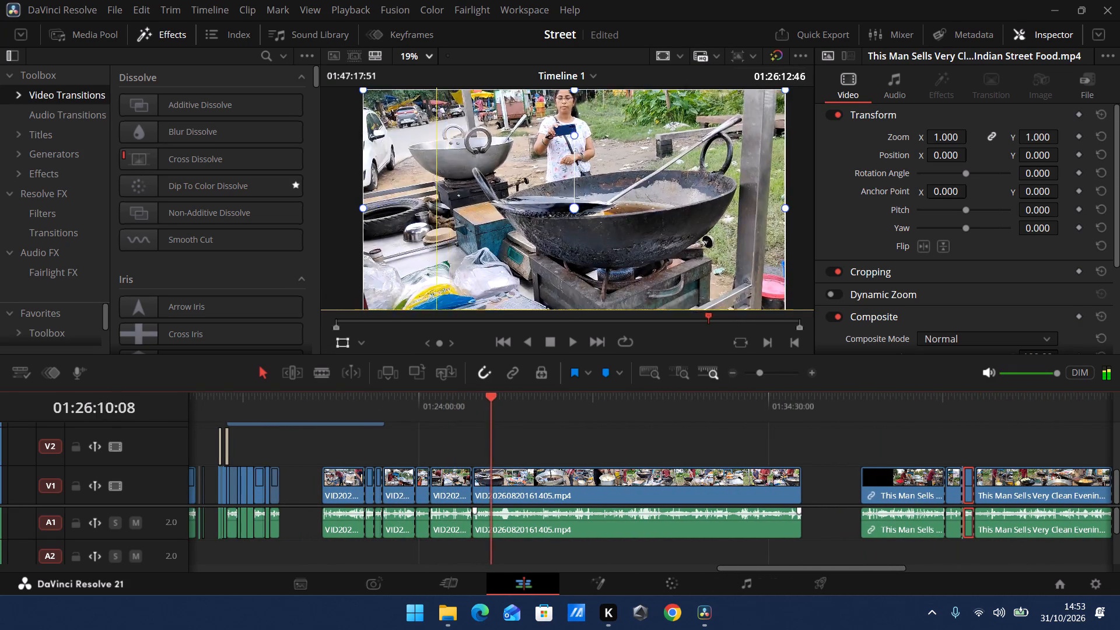
left_click_drag(490, 408, 493, 410)
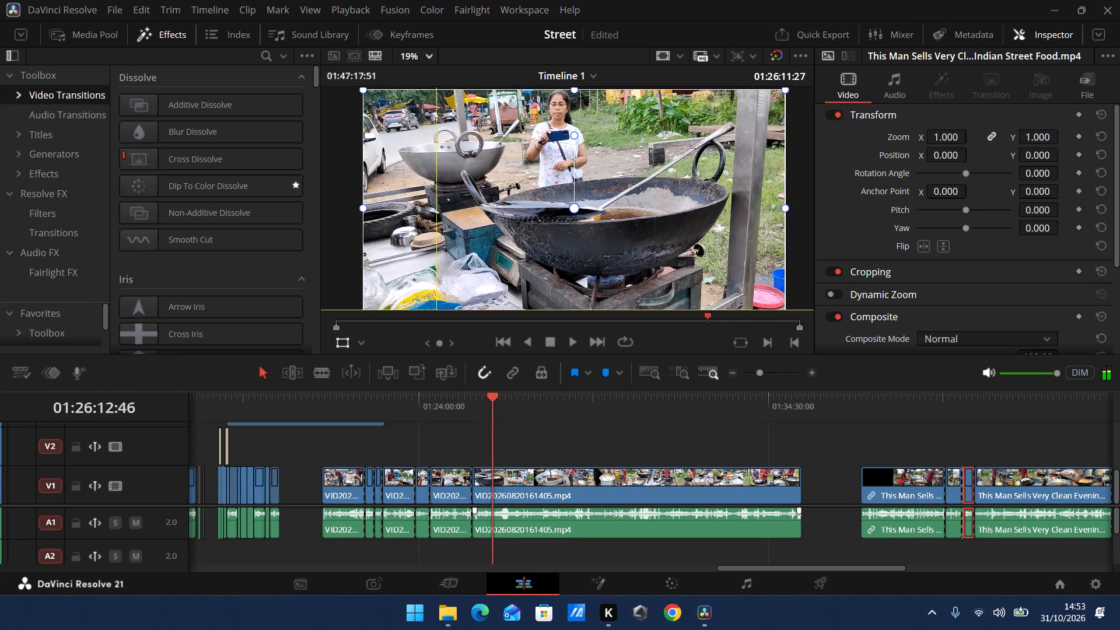
left_click_drag(493, 410, 497, 410)
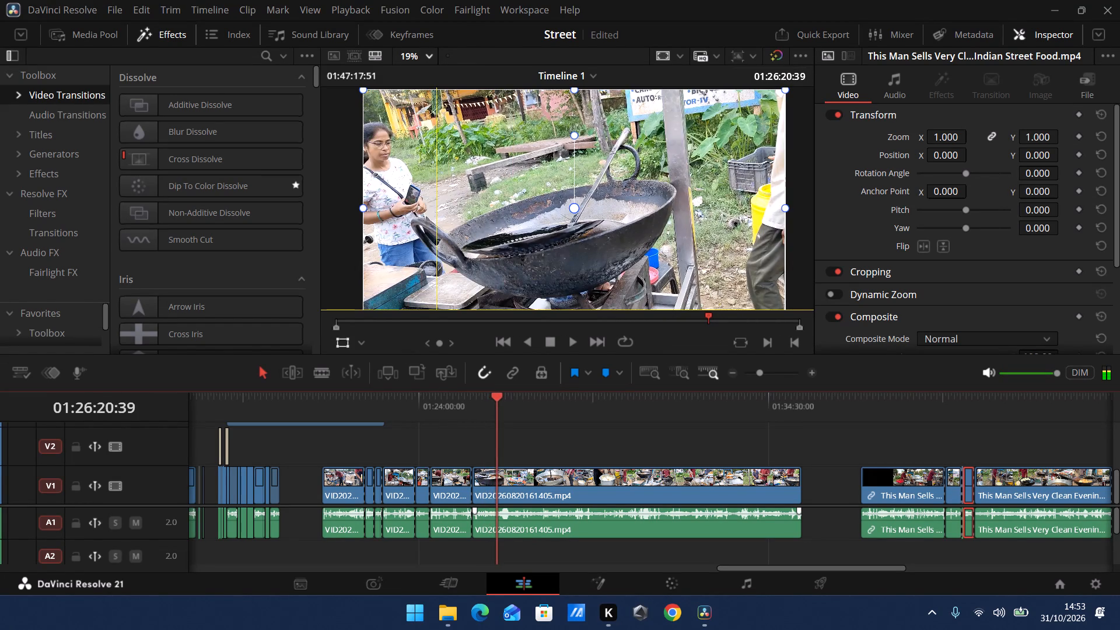
left_click_drag(497, 410, 505, 412)
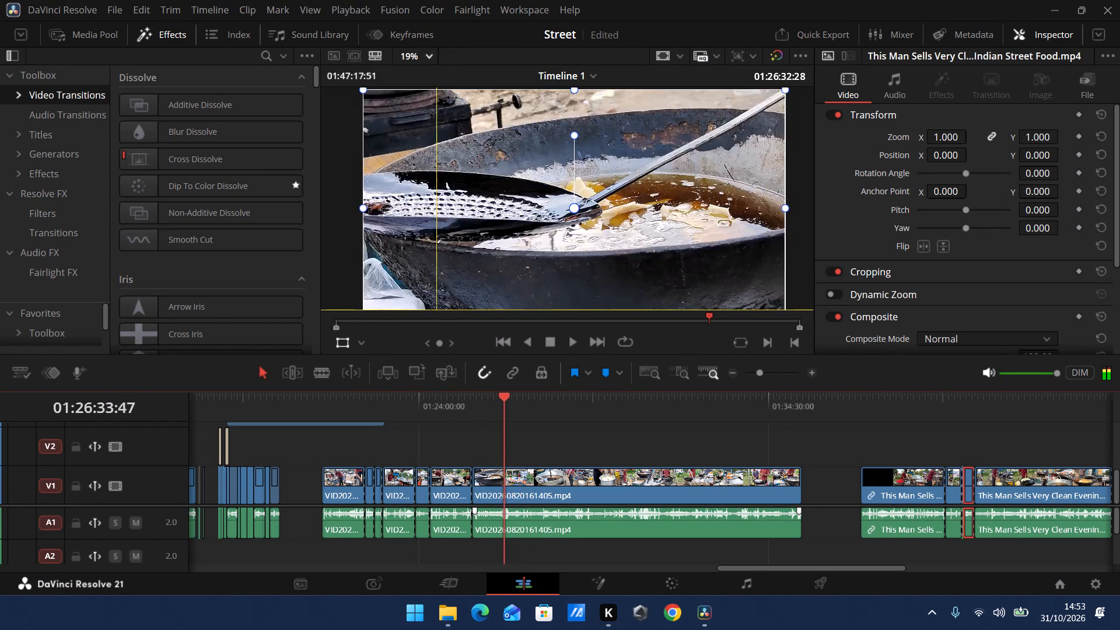
left_click_drag(505, 412, 518, 414)
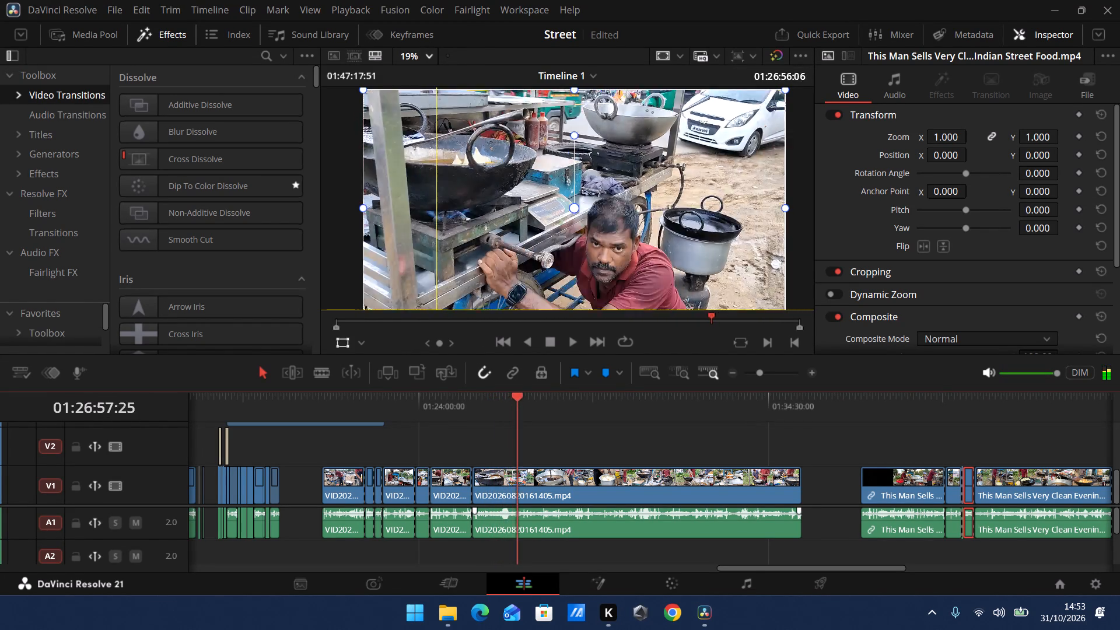
left_click_drag(518, 414, 548, 421)
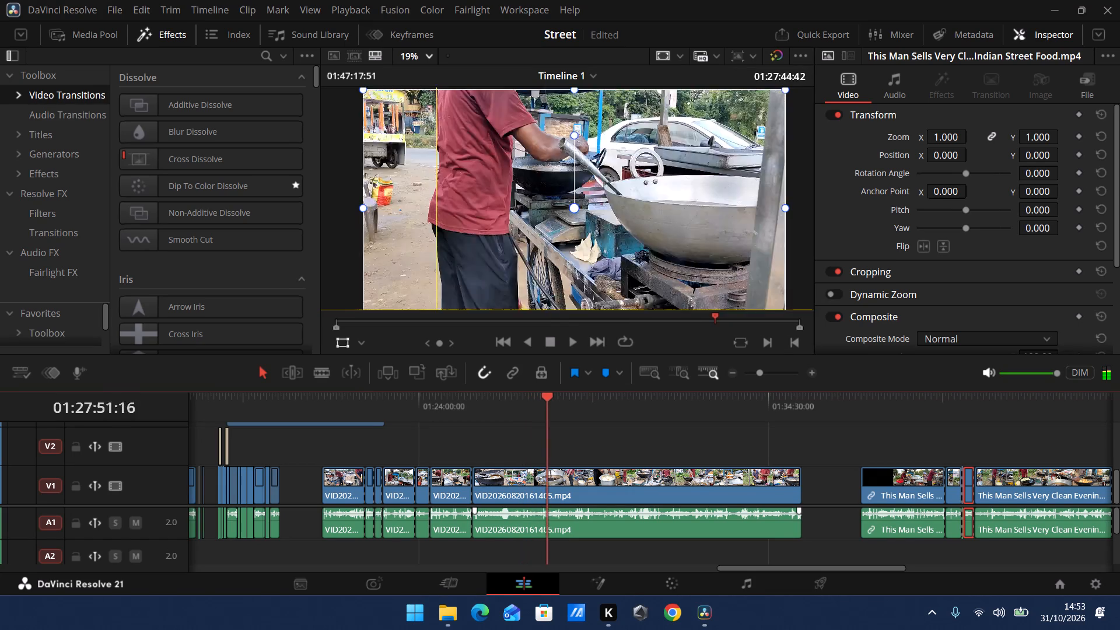
left_click_drag(548, 421, 575, 426)
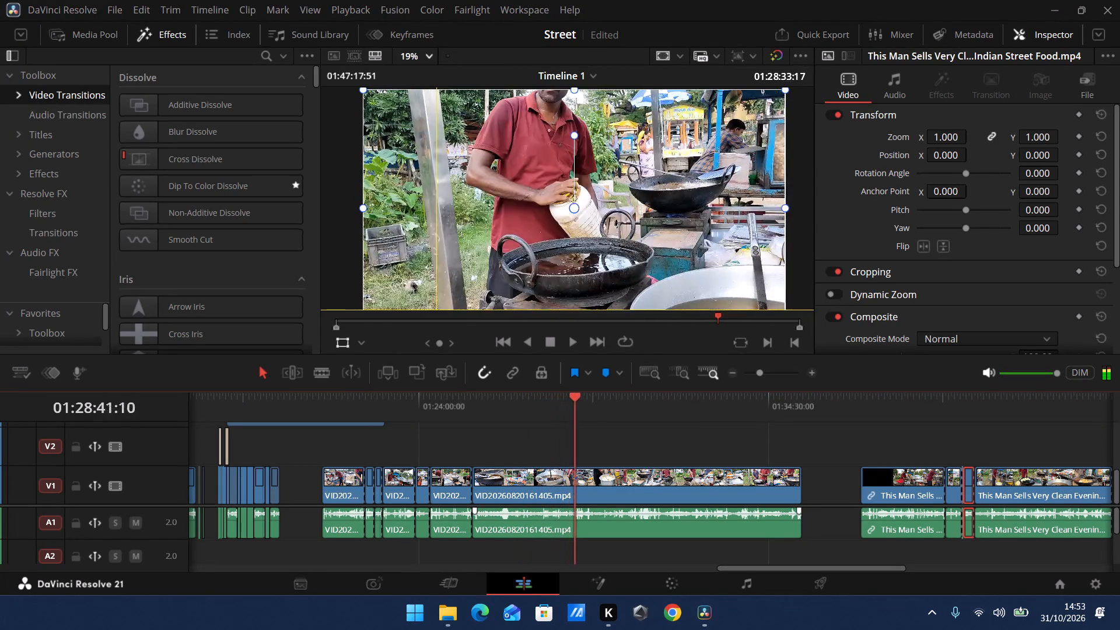
left_click_drag(575, 426, 570, 428)
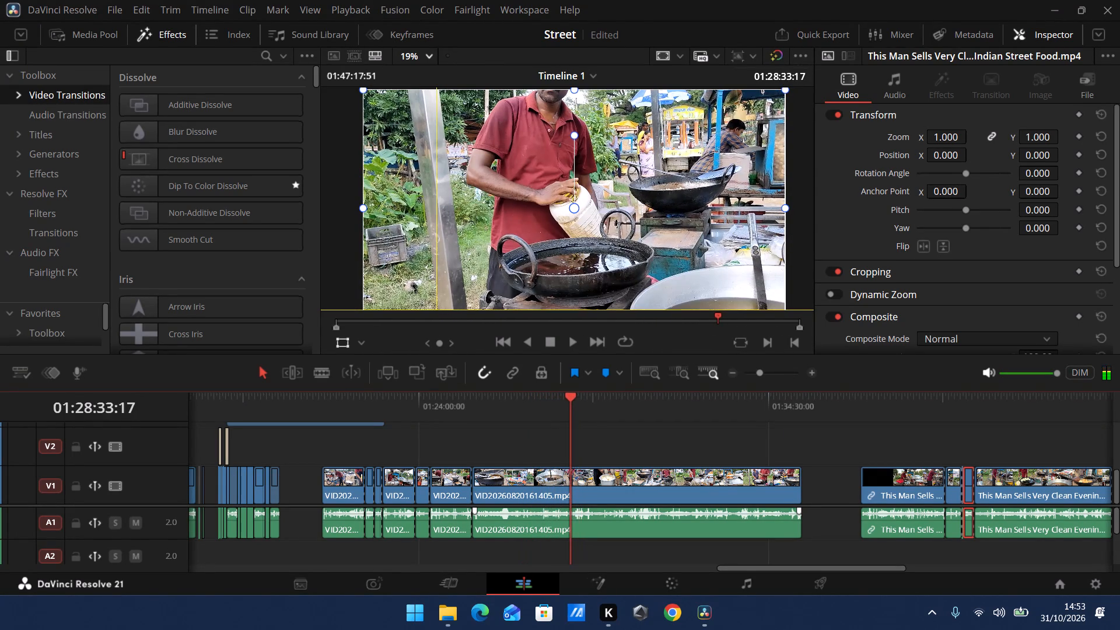
left_click(555, 401)
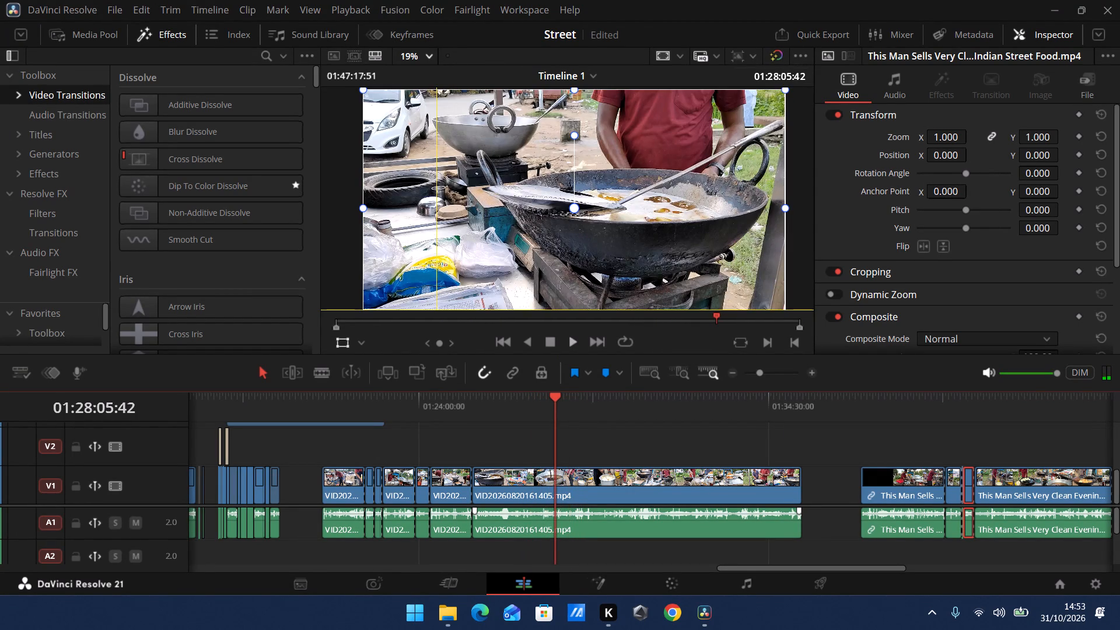
left_click(567, 344)
scroll(571, 420, "down", 1)
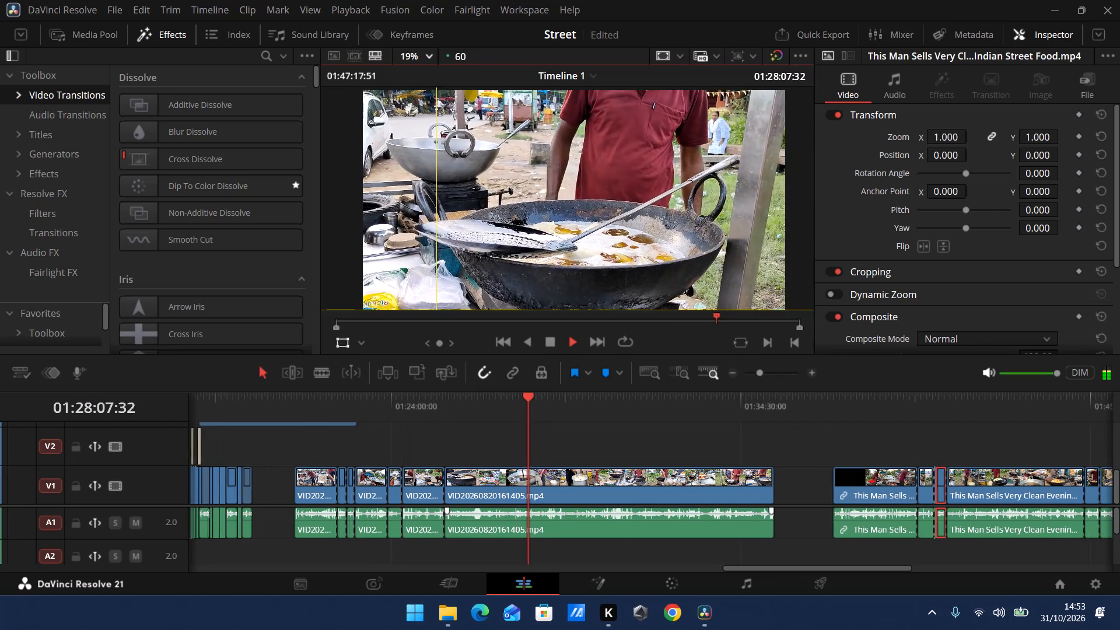
scroll(572, 420, "down", 1)
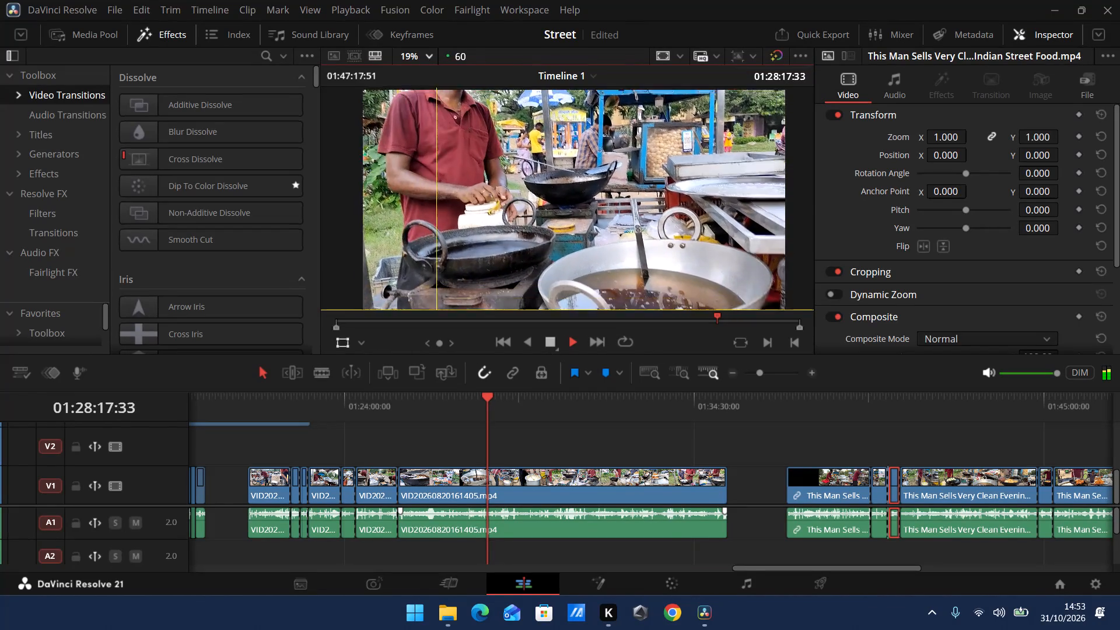
left_click(552, 340)
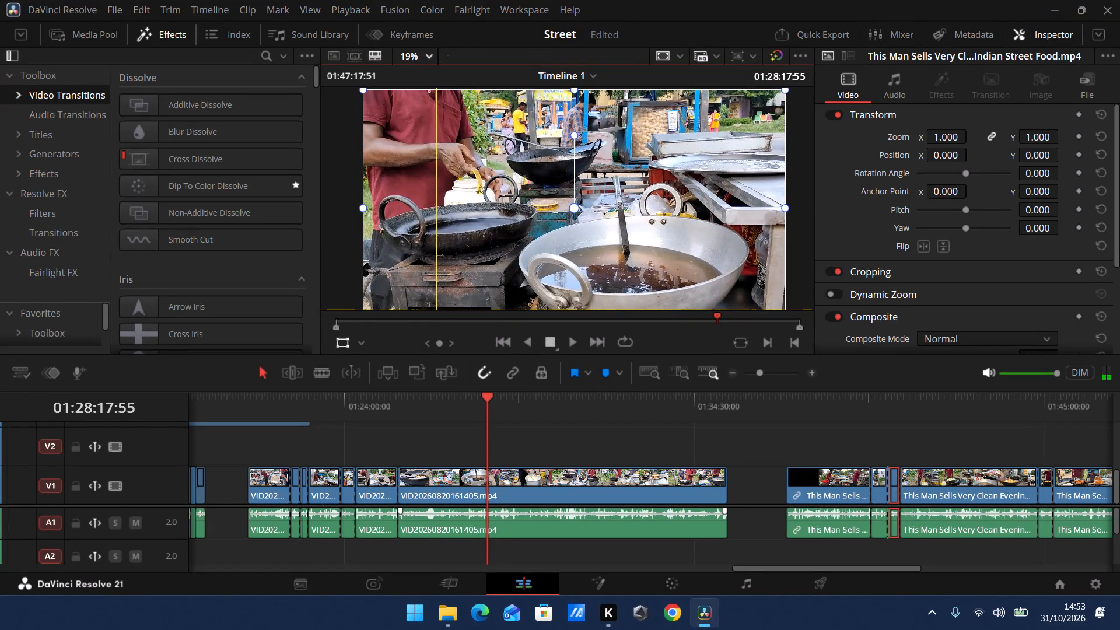